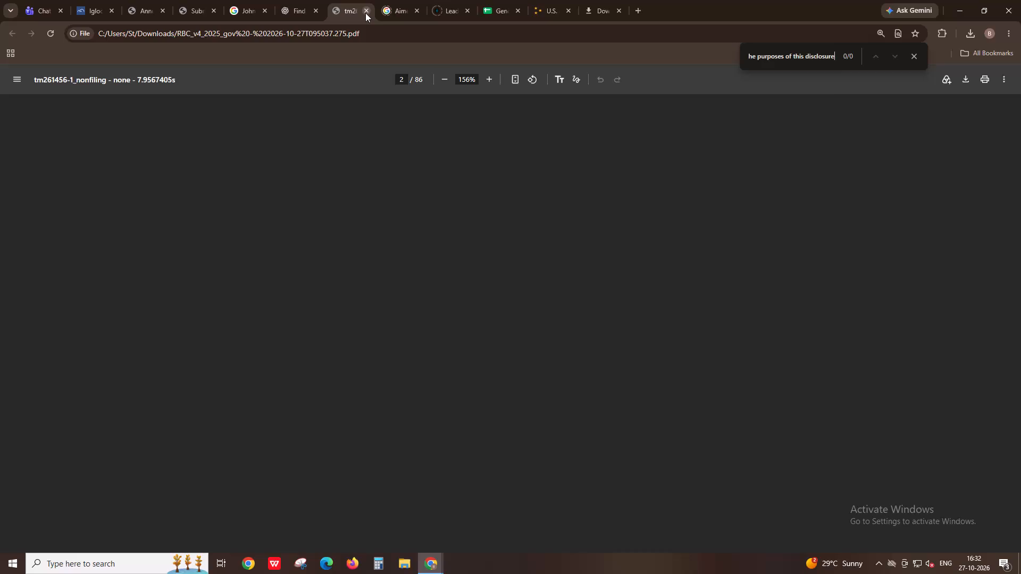
Close the leftover research tabs: the old 86-page proxy PDF, the executive name search and the Coronado leadership page.
{"action": "left_click", "coordinate": [365, 13]}
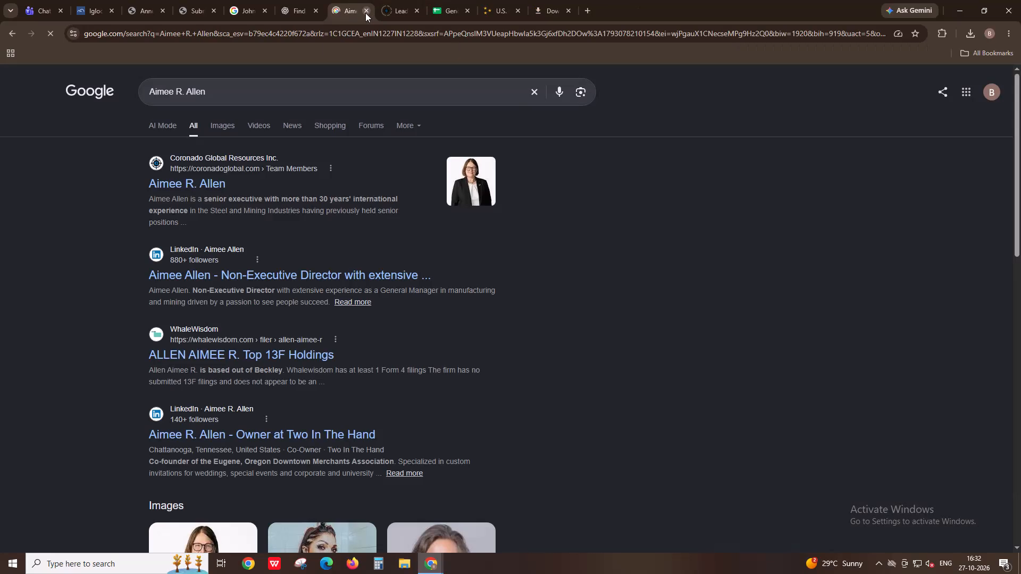
{"action": "left_click", "coordinate": [365, 13]}
{"action": "left_click", "coordinate": [365, 13]}
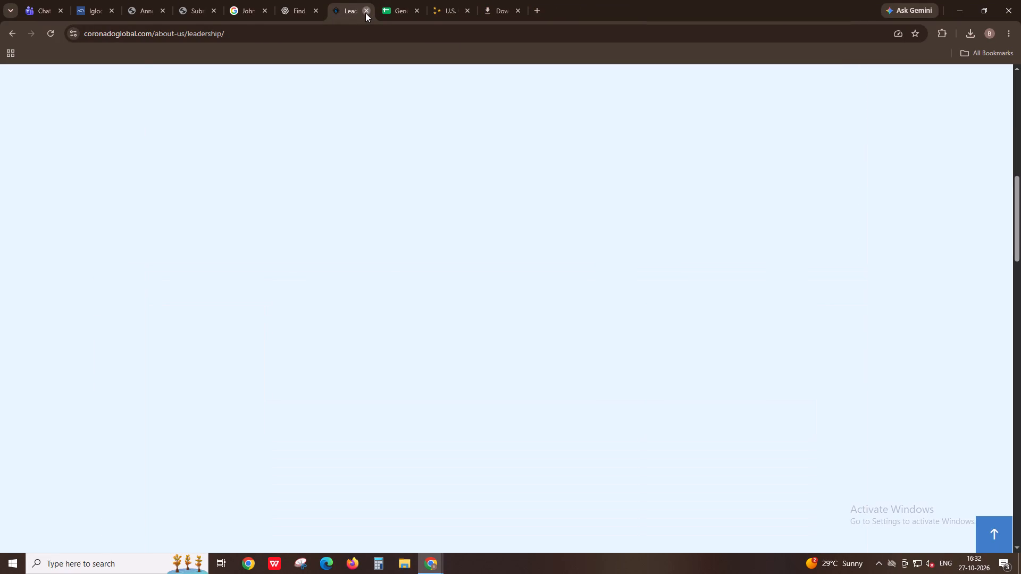
Switch to the Inogen Inc extraction task in Igloo and look through the first pages of its proxy report.
{"action": "left_click", "coordinate": [96, 0]}
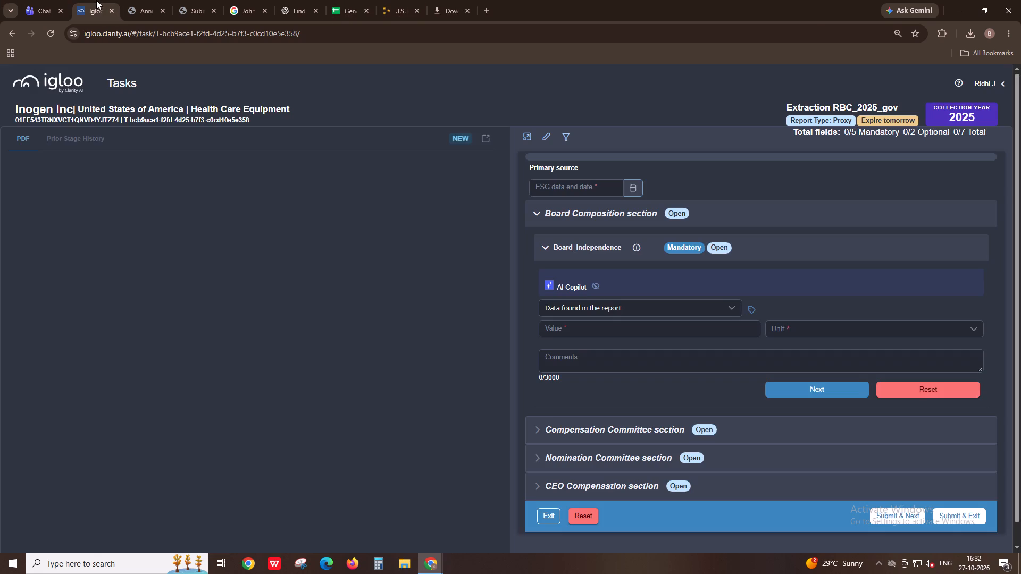
{"action": "scroll", "coordinate": [107, 301], "scroll_direction": "down", "scroll_amount": 14}
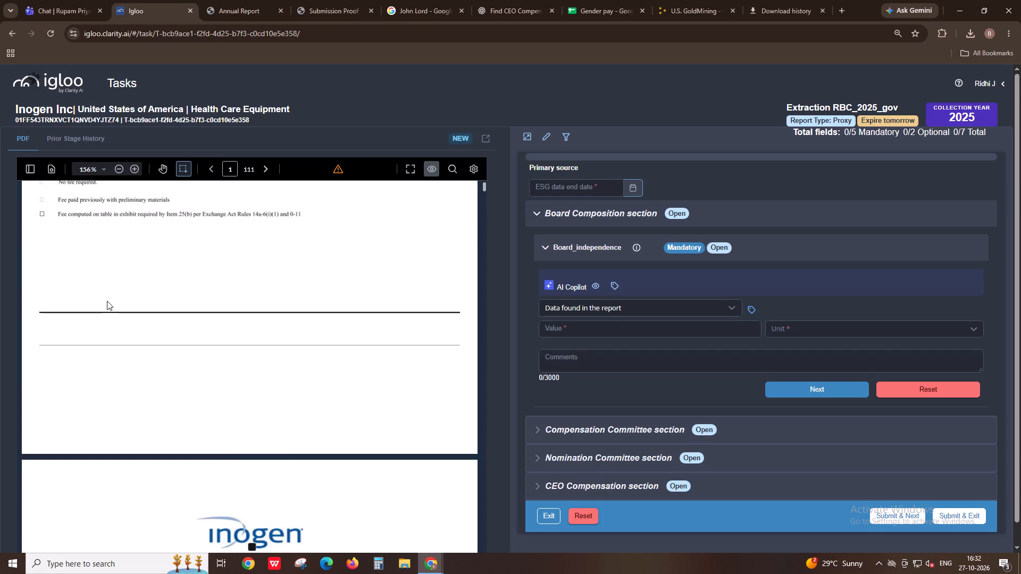
{"action": "scroll", "coordinate": [107, 301], "scroll_direction": "down", "scroll_amount": 7}
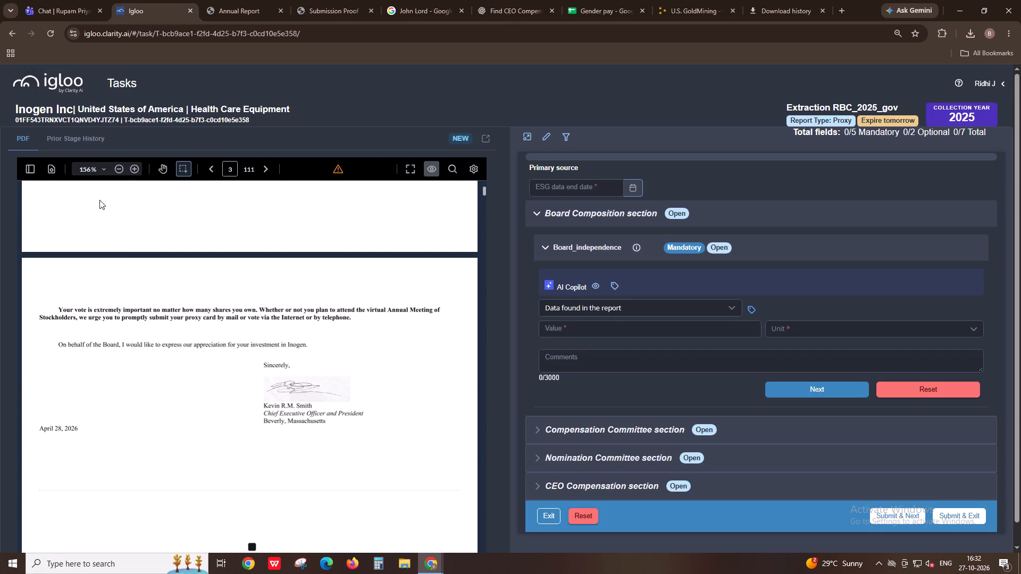
Check the sum of totals J28:J30 on the OT Tracking sheet of BHAVYA TRACKING, and return to the Igloo task.
{"action": "key", "text": "alt+Tab"}
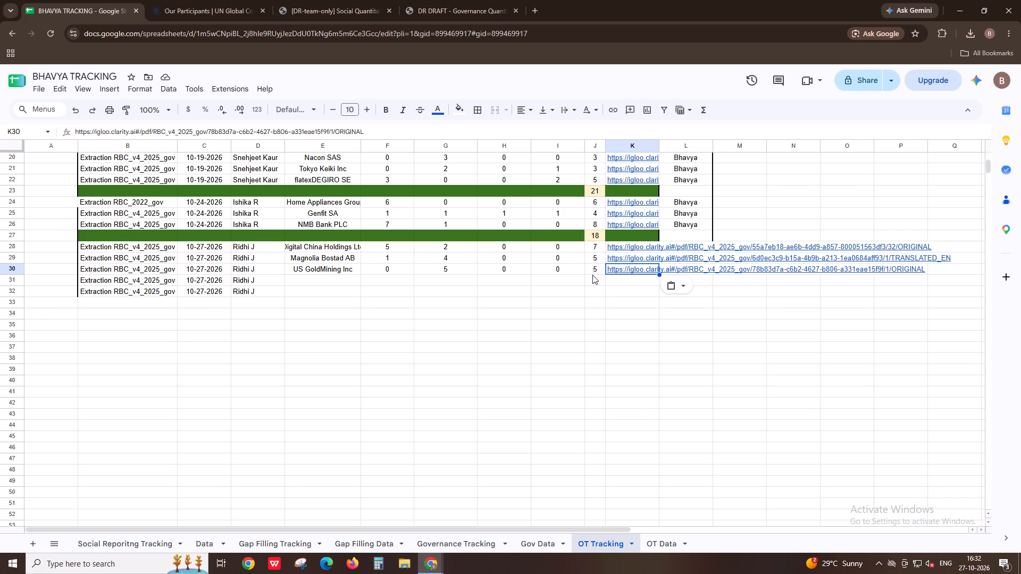
{"action": "left_click_drag", "start_coordinate": [596, 268], "coordinate": [594, 244]}
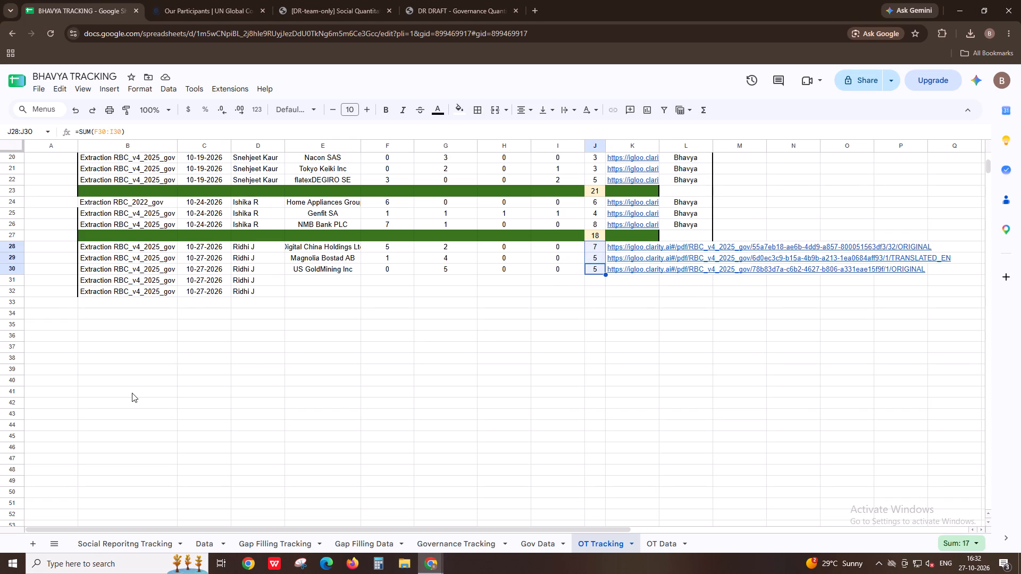
{"action": "left_click", "coordinate": [13, 265]}
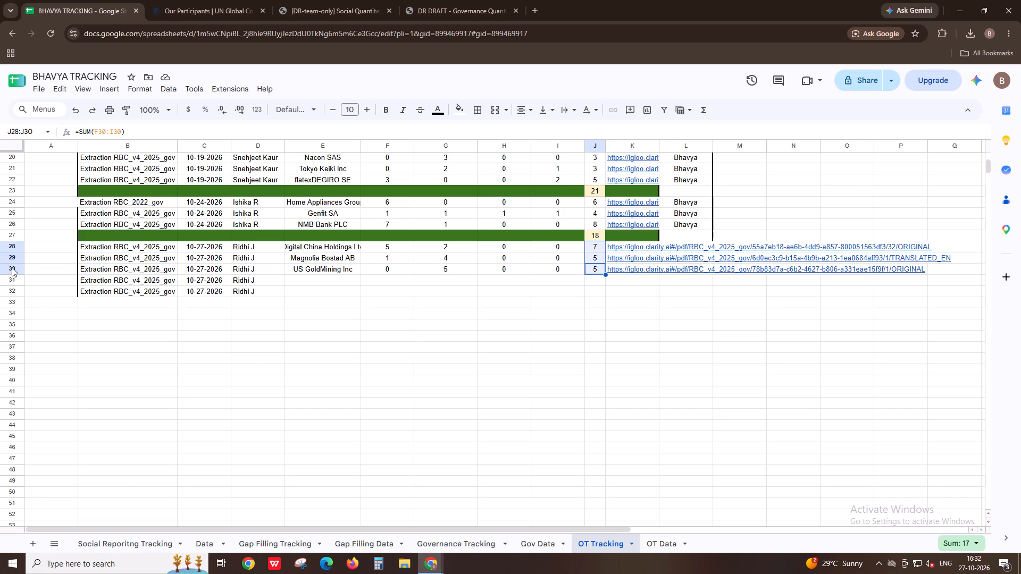
{"action": "left_click", "coordinate": [12, 267]}
{"action": "key", "text": "alt+Tab"}
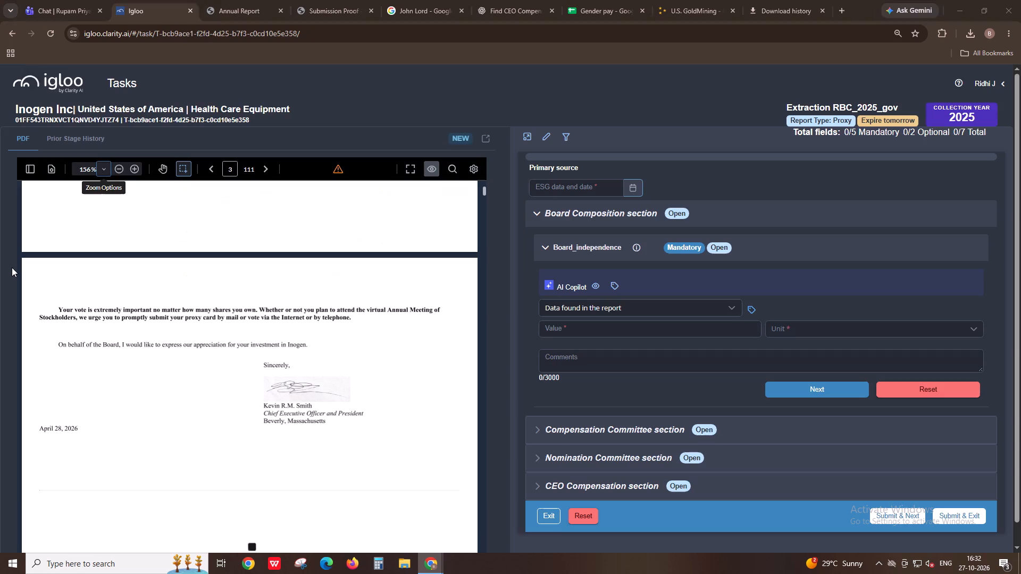
Download the Inogen proxy report from the task's document viewer and open the downloaded PDF.
{"action": "left_click", "coordinate": [473, 164]}
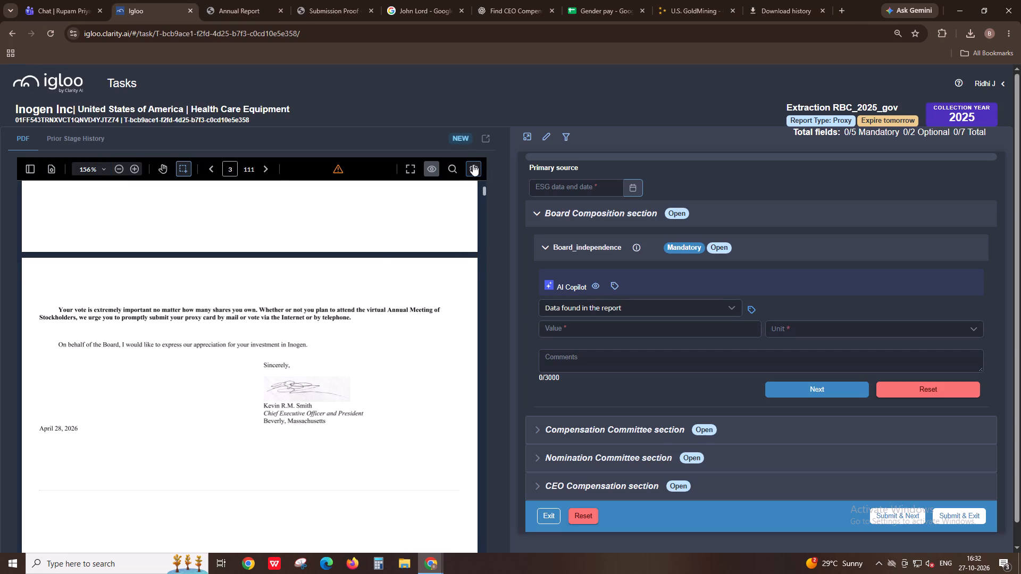
{"action": "left_click", "coordinate": [430, 225]}
{"action": "left_click", "coordinate": [855, 80]}
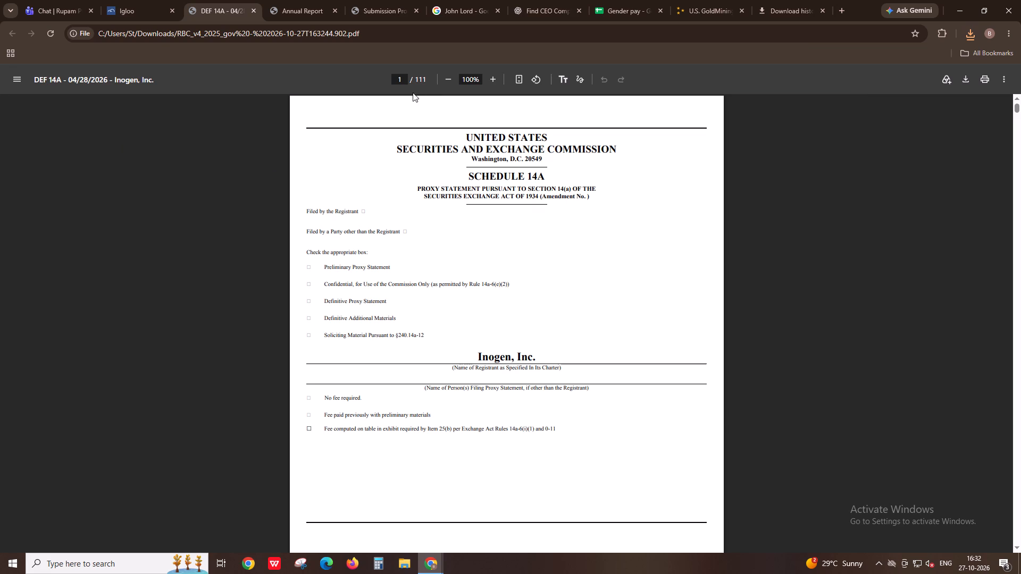
Jump to the AI Copilot reference for Board_independence and examine the board independence text and directors table on page 18 of the downloaded PDF.
{"action": "left_click", "coordinate": [136, 0]}
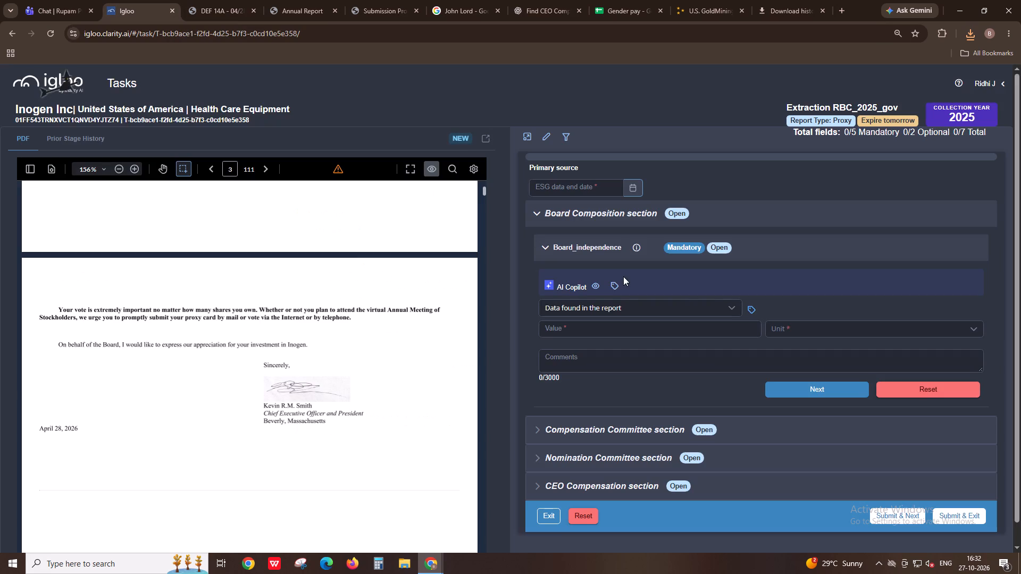
{"action": "left_click", "coordinate": [612, 285]}
{"action": "left_click", "coordinate": [235, 0]}
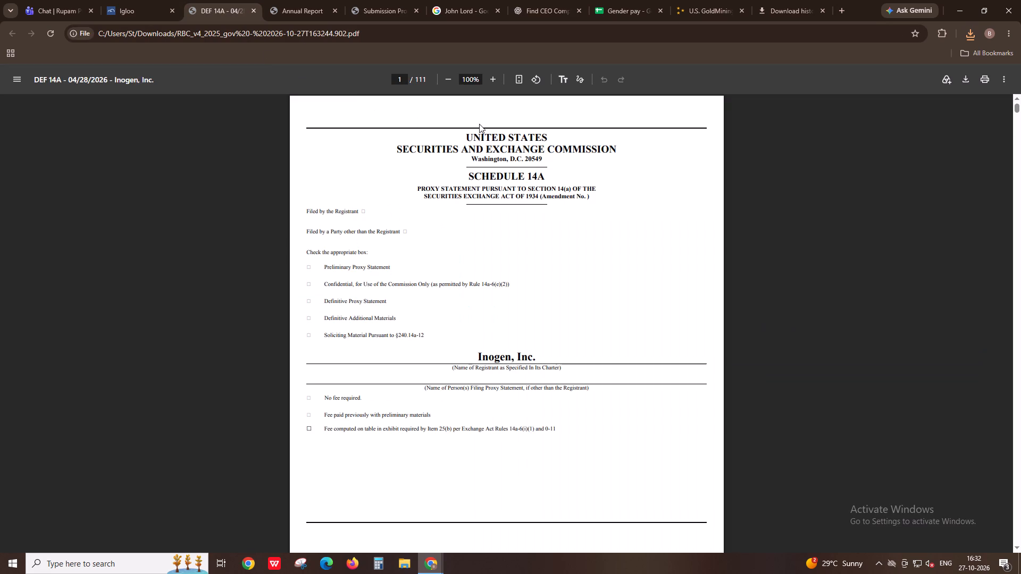
{"action": "left_click", "coordinate": [405, 79]}
{"action": "type", "text": "18"}
{"action": "key", "text": "Return"}
{"action": "scroll", "coordinate": [417, 361], "scroll_direction": "up", "scroll_amount": 3, "text": "ctrl"}
{"action": "scroll", "coordinate": [417, 361], "scroll_direction": "up", "scroll_amount": 1}
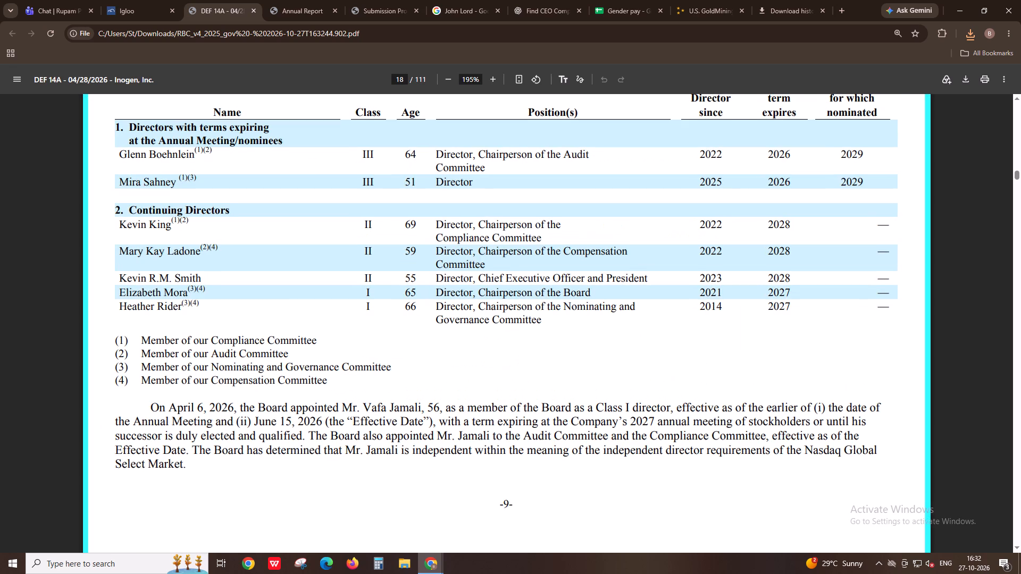
{"action": "scroll", "coordinate": [417, 361], "scroll_direction": "up", "scroll_amount": 1}
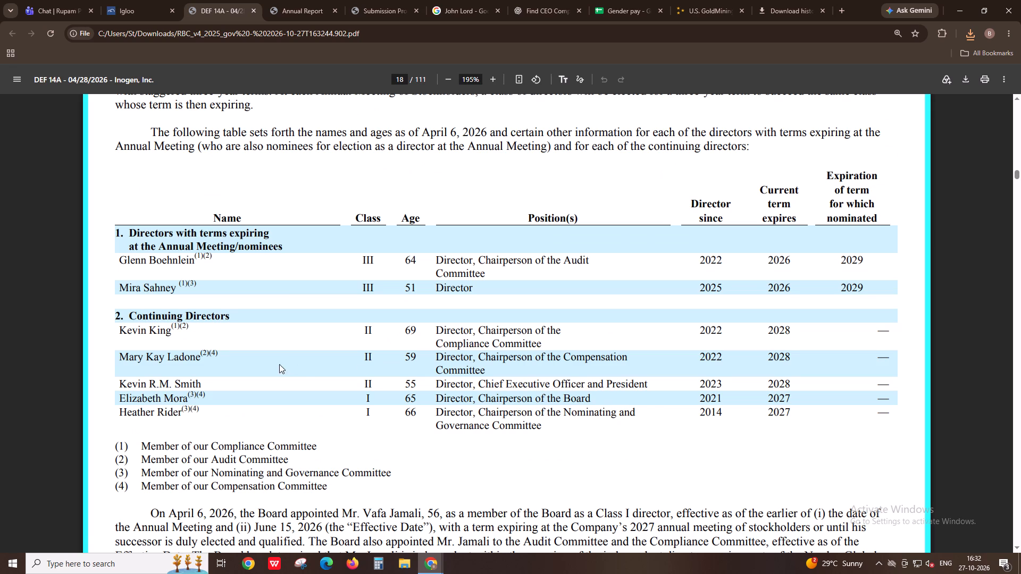
{"action": "scroll", "coordinate": [227, 356], "scroll_direction": "up", "scroll_amount": 5}
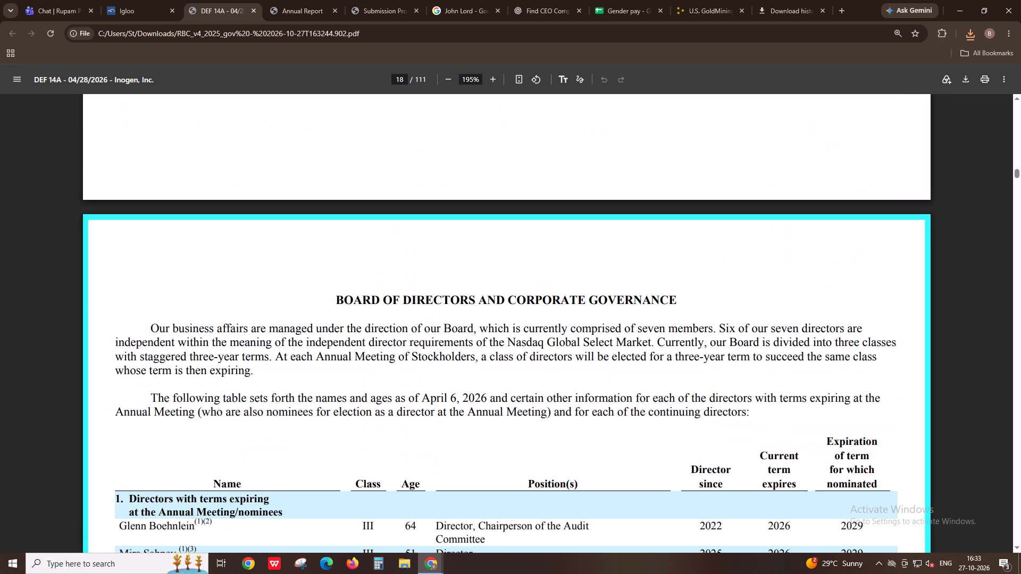
{"action": "scroll", "coordinate": [227, 356], "scroll_direction": "down", "scroll_amount": 4}
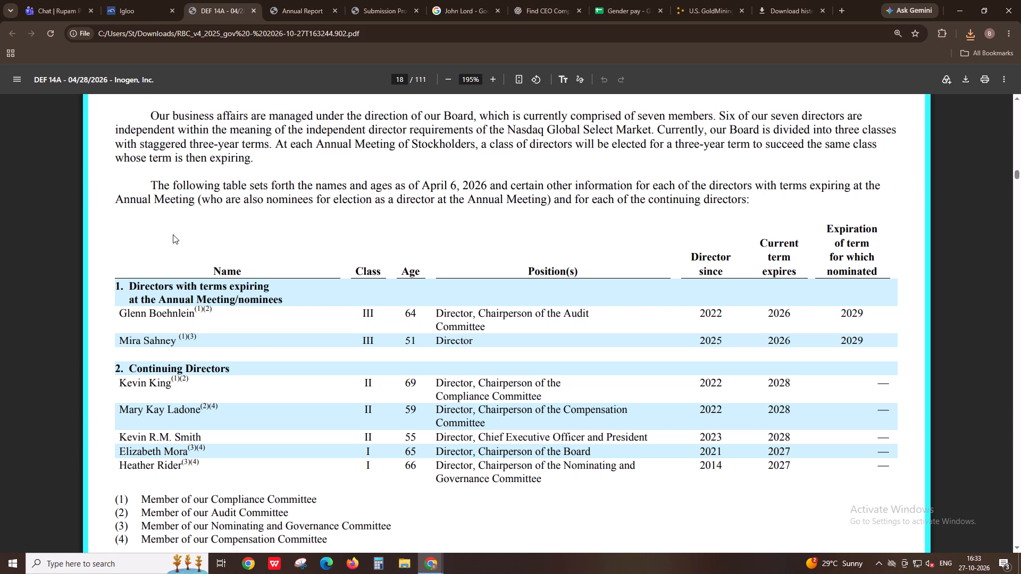
Revisit the Igloo task, go to page 11 of the downloaded proxy PDF, and look back to the table of contents.
{"action": "left_click", "coordinate": [174, 0]}
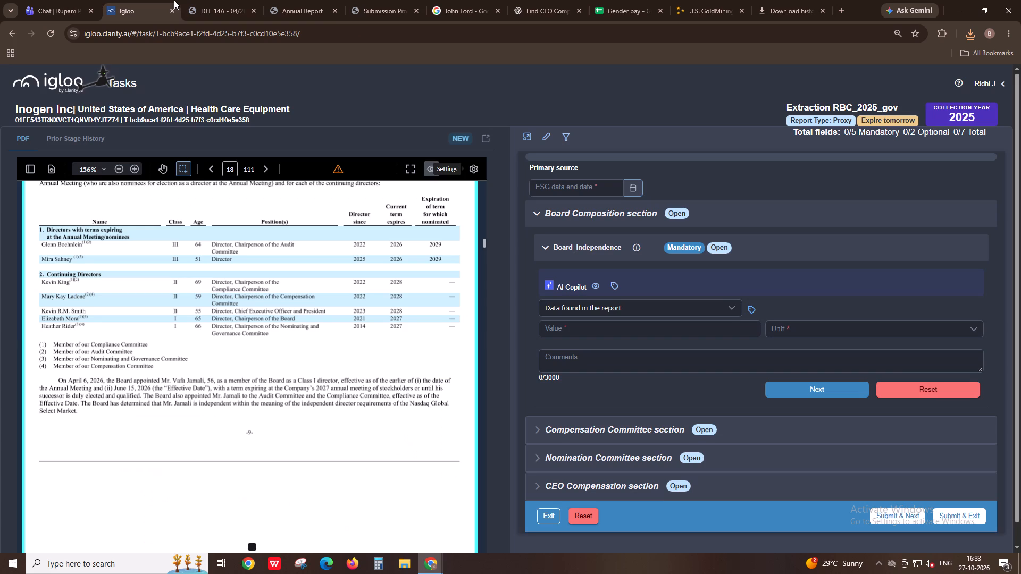
{"action": "left_click", "coordinate": [229, 0]}
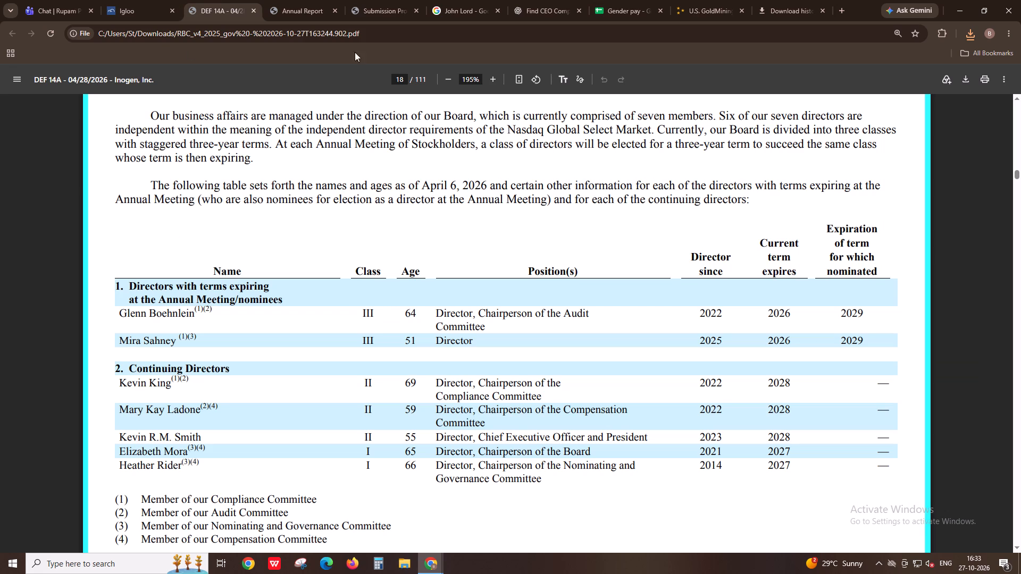
{"action": "left_click", "coordinate": [397, 80]}
{"action": "type", "text": "11"}
{"action": "key", "text": "Return"}
{"action": "scroll", "coordinate": [228, 324], "scroll_direction": "up", "scroll_amount": 20}
{"action": "scroll", "coordinate": [228, 324], "scroll_direction": "up", "scroll_amount": 20}
{"action": "scroll", "coordinate": [228, 324], "scroll_direction": "up", "scroll_amount": 7}
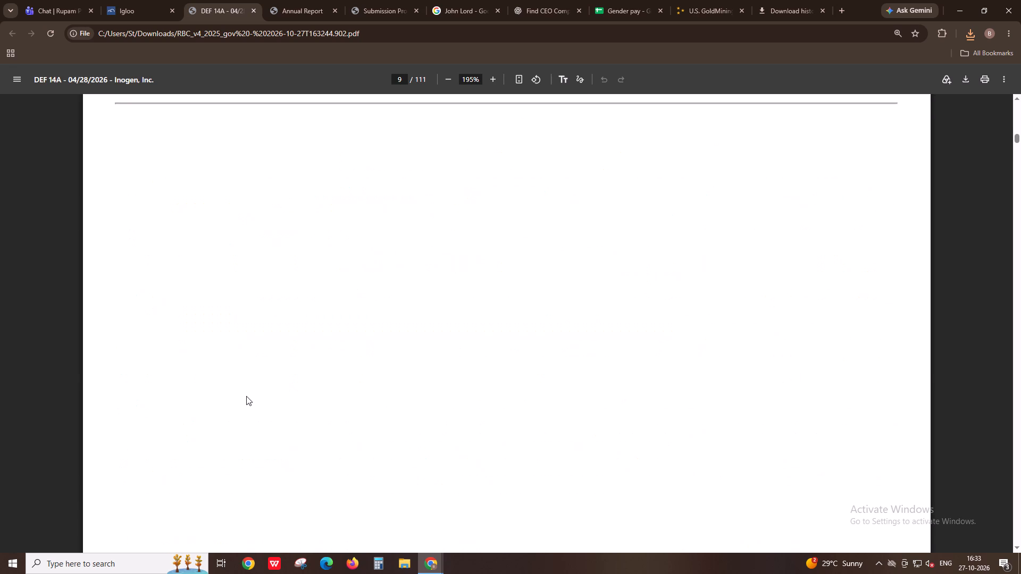
{"action": "scroll", "coordinate": [246, 396], "scroll_direction": "up", "scroll_amount": 7}
Search the Inogen proxy PDF for "signature".
{"action": "key", "text": "ctrl+f"}
{"action": "type", "text": "signature"}
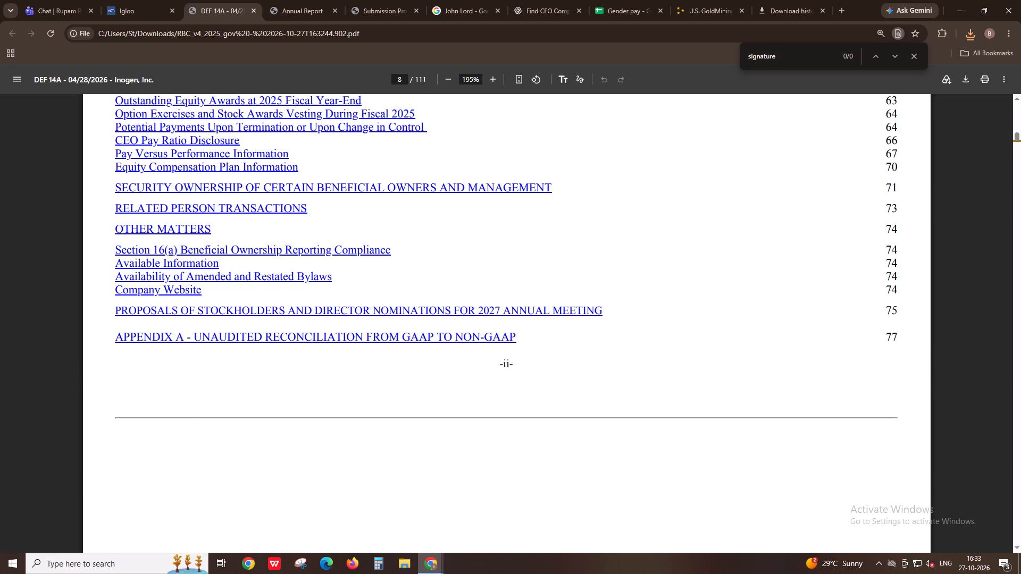
{"action": "key", "text": "Return"}
{"action": "key", "text": "Return"}
{"action": "key", "text": "Return"}
{"action": "key", "text": "Return"}
{"action": "key", "text": "Return"}
{"action": "key", "text": "Return"}
{"action": "key", "text": "Return"}
{"action": "key", "text": "Return"}
Search the proxy PDF for "power of" and step through the matches.
{"action": "key", "text": "ctrl+f"}
{"action": "type", "text": "power of"}
{"action": "key", "text": "Return"}
{"action": "key", "text": "Return"}
{"action": "key", "text": "Return"}
{"action": "key", "text": "Return"}
{"action": "key", "text": "Return"}
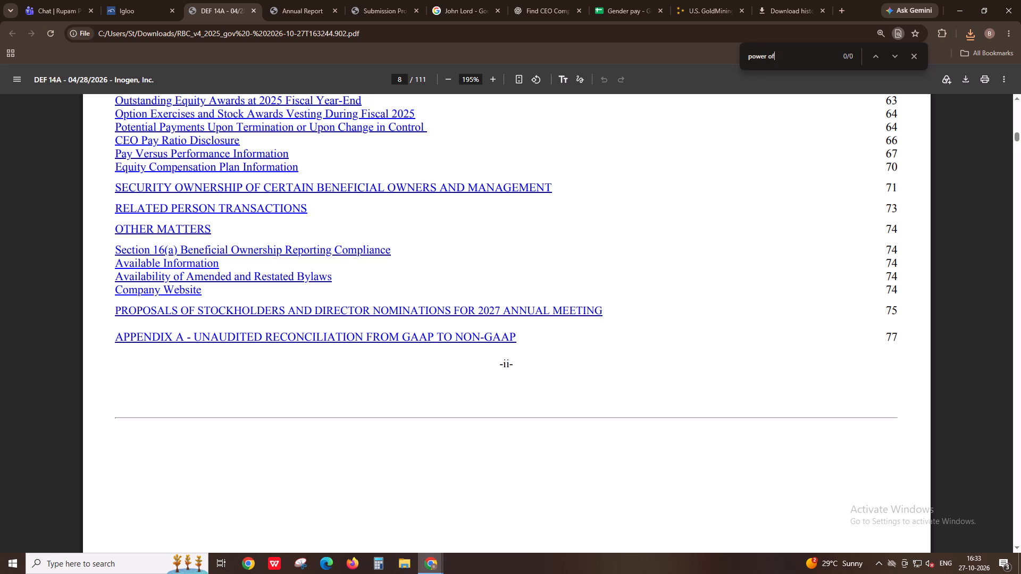
{"action": "key", "text": "Return"}
{"action": "key", "text": "Return"}
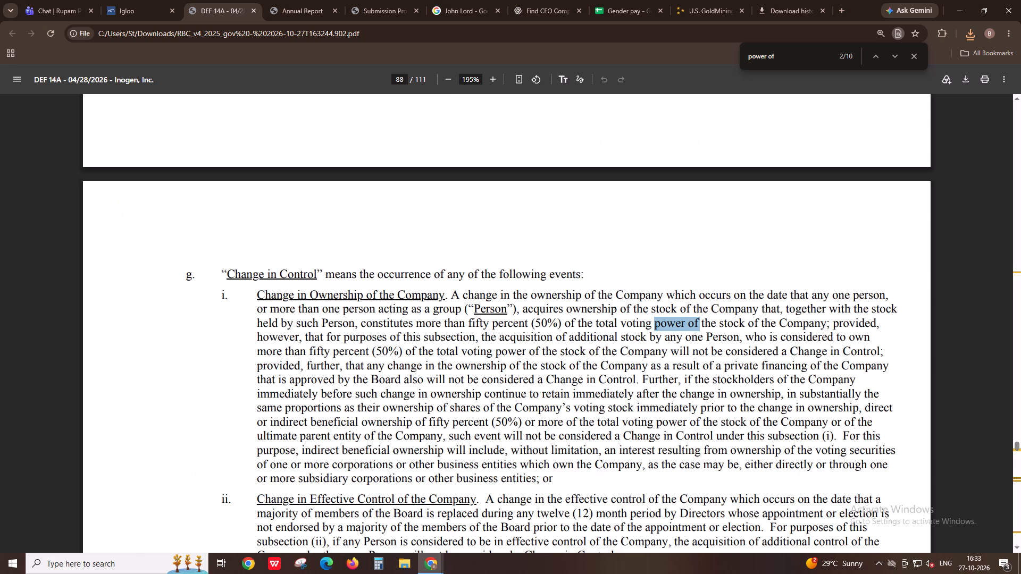
{"action": "key", "text": "Return"}
{"action": "key", "text": "Return"}
{"action": "key", "text": "Return"}
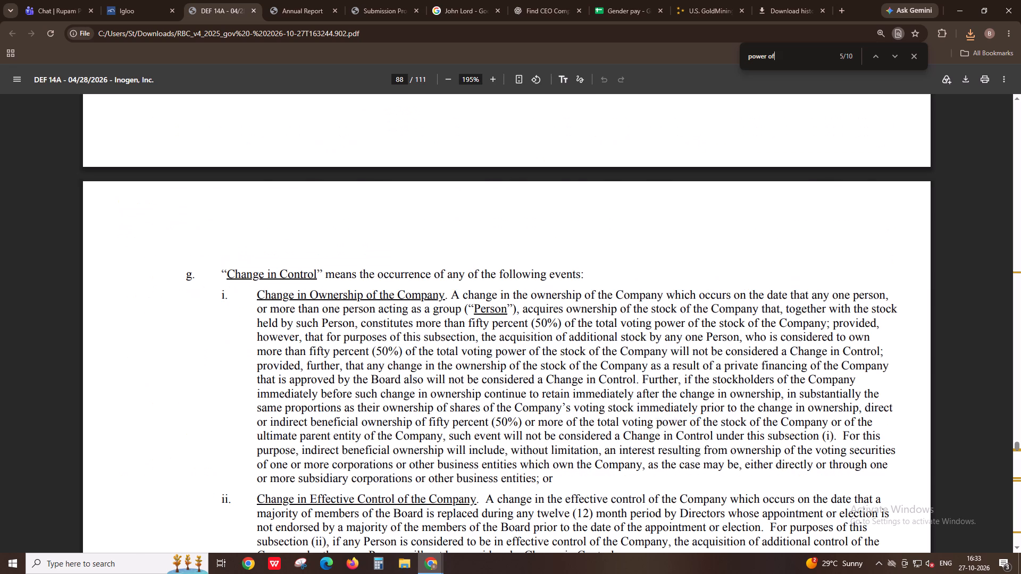
{"action": "key", "text": "Return"}
{"action": "key", "text": "Return"}
{"action": "key", "text": "Return"}
{"action": "key", "text": "Return"}
{"action": "key", "text": "Return"}
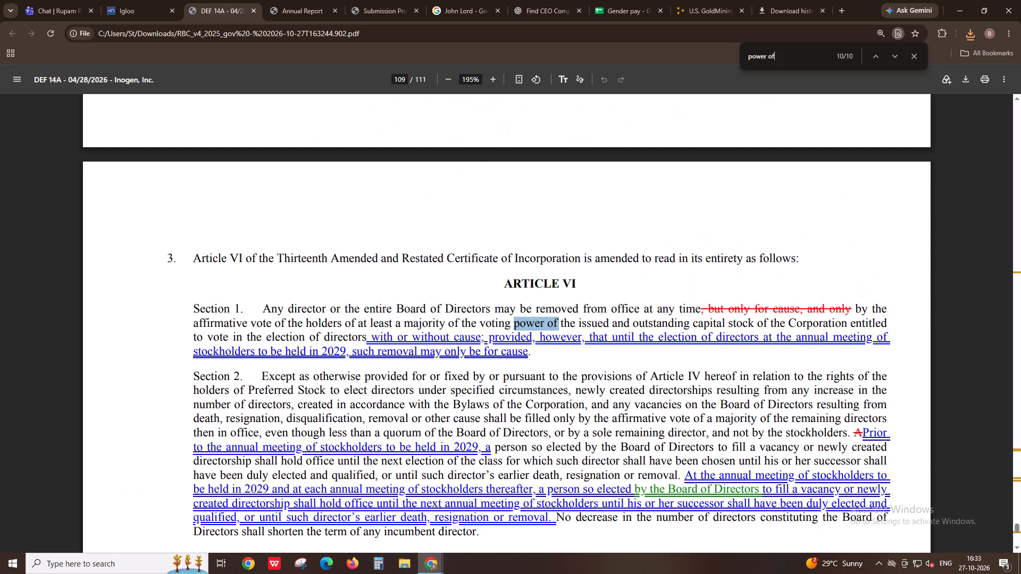
Search the Inogen proxy PDF for "director" and step forward through the matches from the equity ownership guidelines onward.
{"action": "key", "text": "ctrl+f"}
{"action": "type", "text": "director"}
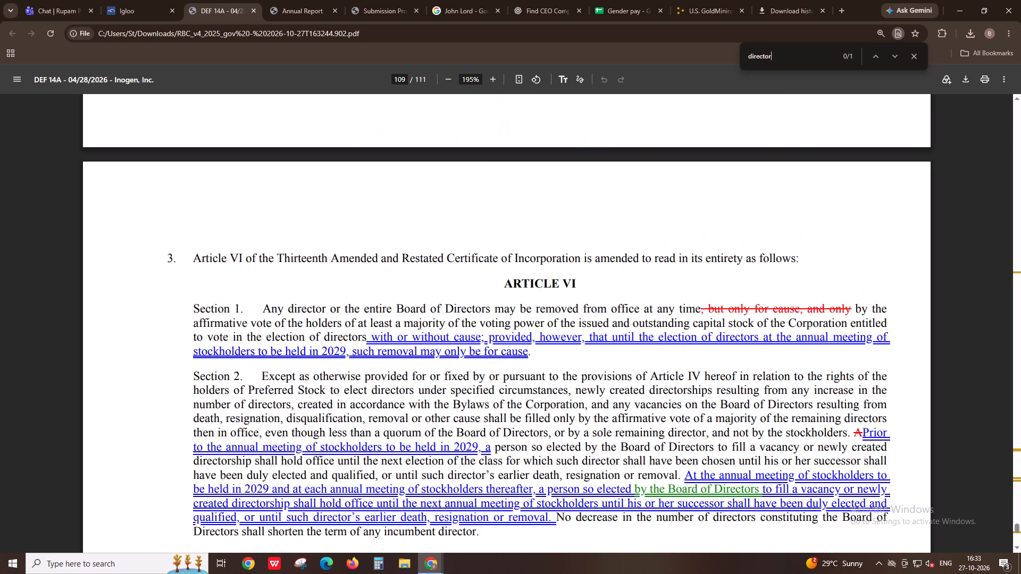
{"action": "key", "text": "shift+Return"}
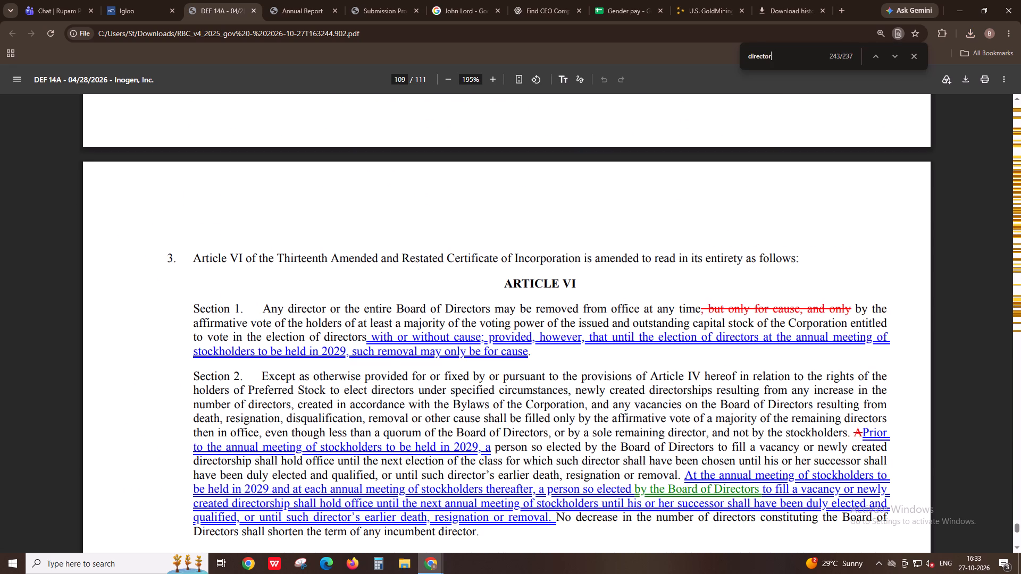
{"action": "key", "text": "Return"}
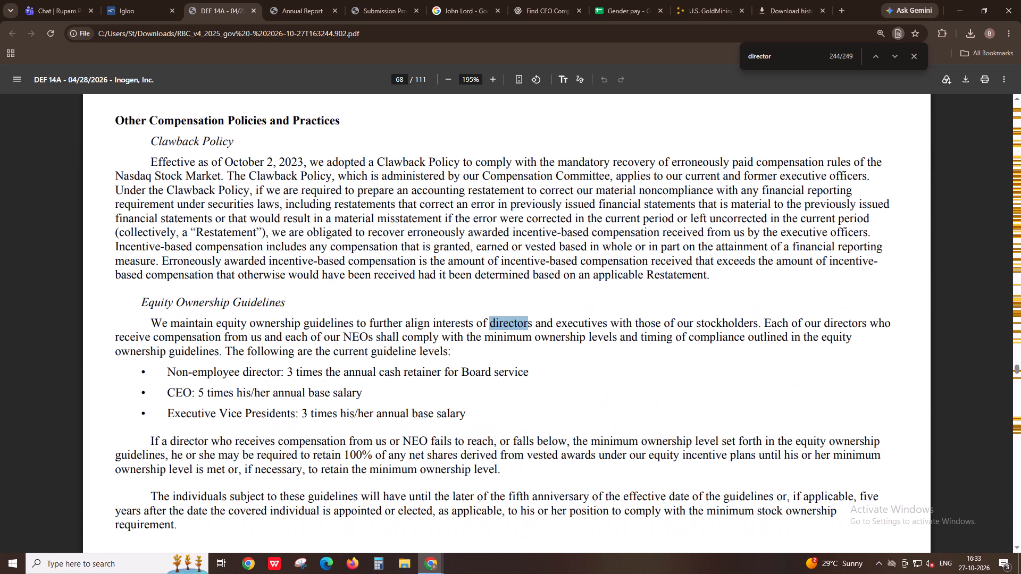
{"action": "key", "text": "Return"}
{"action": "key", "text": "Return"}
{"action": "key", "text": "Return"}
{"action": "key", "text": "Return"}
{"action": "key", "text": "Return"}
{"action": "key", "text": "Return"}
{"action": "key", "text": "Return"}
{"action": "key", "text": "Return"}
{"action": "key", "text": "Return"}
{"action": "key", "text": "Return"}
{"action": "key", "text": "Return"}
{"action": "key", "text": "Return"}
{"action": "key", "text": "Return"}
{"action": "key", "text": "Return"}
{"action": "key", "text": "Return"}
{"action": "key", "text": "Return"}
{"action": "key", "text": "Return"}
{"action": "key", "text": "Return"}
{"action": "key", "text": "Return"}
{"action": "key", "text": "Return"}
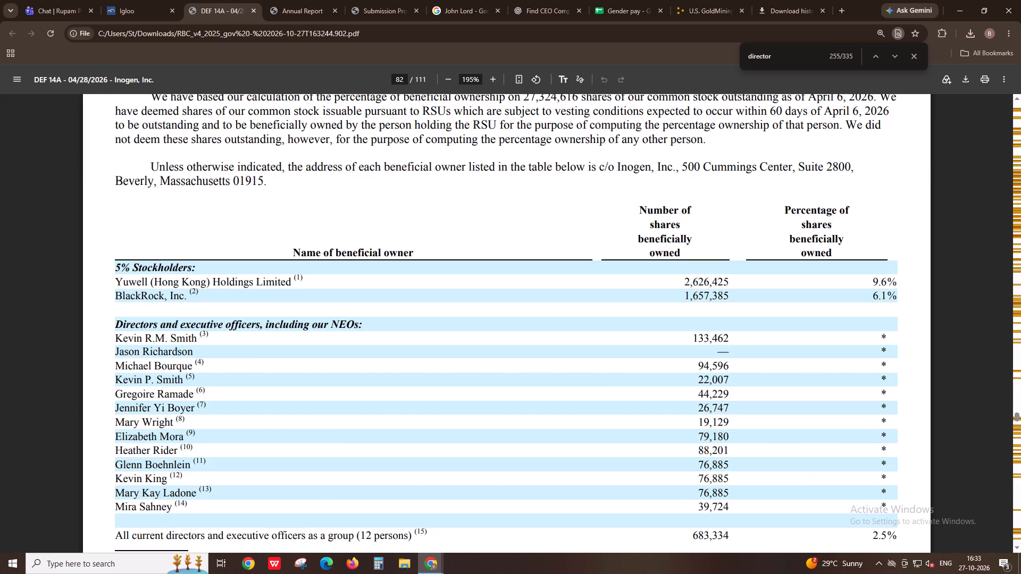
Review the "director" matches among the Appendix B equity incentive plan definitions, working back to the start of the appendix.
{"action": "key", "text": "shift+Return"}
{"action": "key", "text": "shift+Return"}
{"action": "key", "text": "shift+Return"}
{"action": "key", "text": "shift+Return"}
{"action": "key", "text": "shift+Return"}
{"action": "key", "text": "shift+Return"}
{"action": "key", "text": "shift+Return"}
{"action": "key", "text": "shift+Return"}
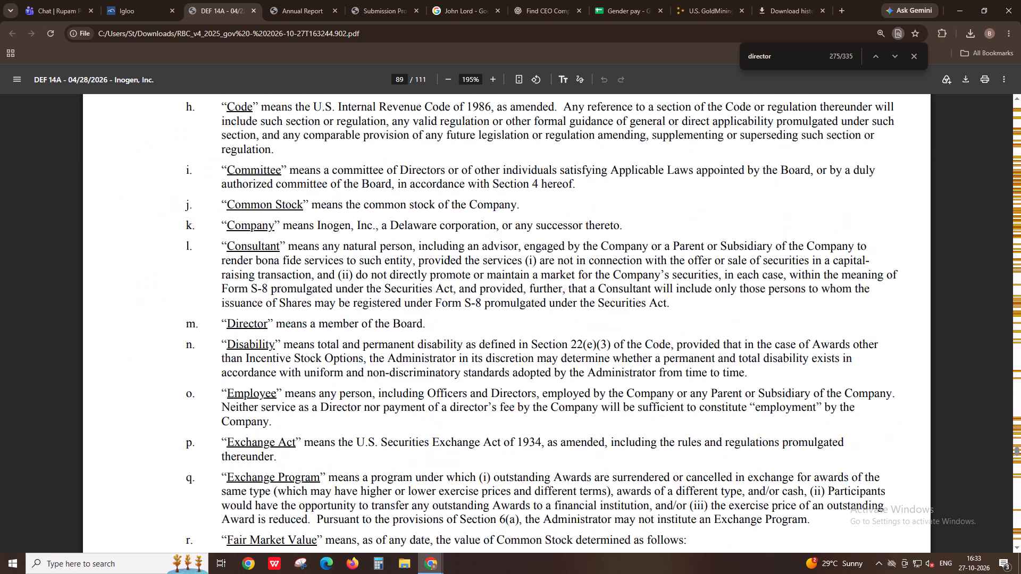
{"action": "key", "text": "shift+Return"}
{"action": "key", "text": "shift+Return"}
{"action": "key", "text": "shift+Return"}
{"action": "key", "text": "shift+Return"}
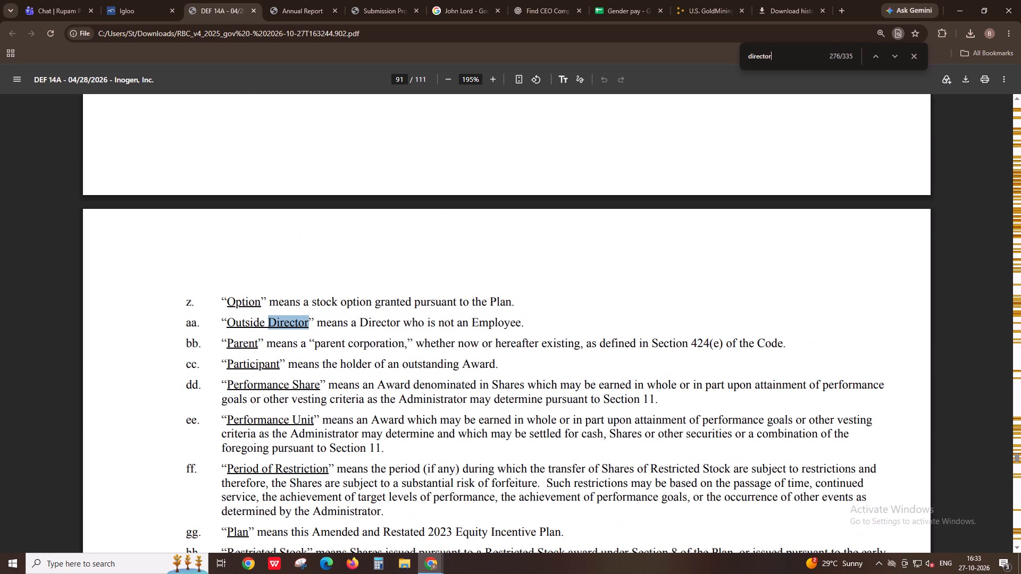
{"action": "key", "text": "shift+Return"}
{"action": "key", "text": "shift+Return"}
{"action": "key", "text": "shift+Return"}
{"action": "key", "text": "shift+Return"}
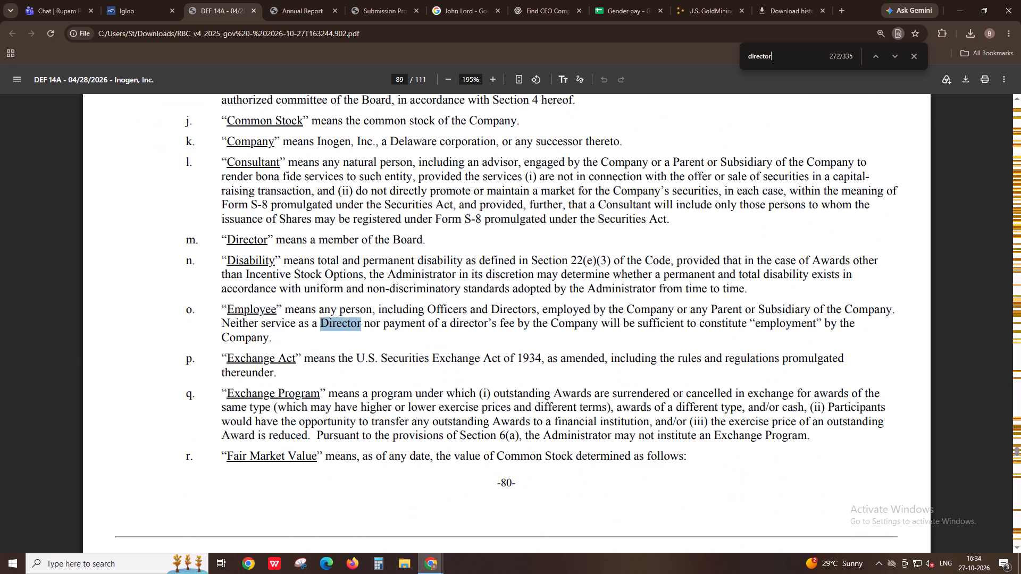
{"action": "key", "text": "Return"}
{"action": "key", "text": "Return"}
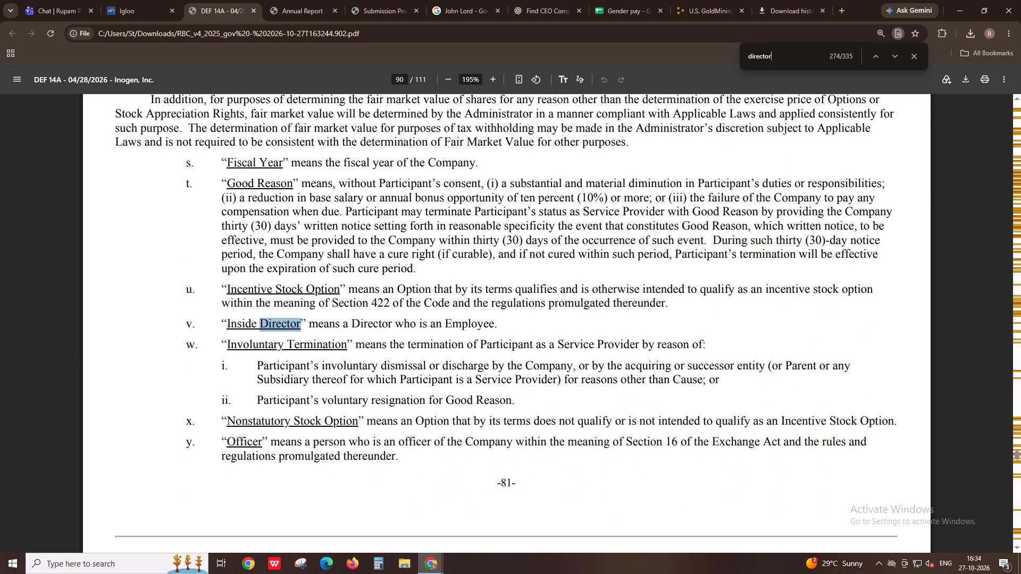
{"action": "key", "text": "shift+Return"}
{"action": "key", "text": "shift+Return"}
{"action": "key", "text": "shift+Return"}
{"action": "key", "text": "shift+Return"}
{"action": "key", "text": "shift+Return"}
{"action": "key", "text": "shift+Return"}
{"action": "key", "text": "shift+Return"}
{"action": "key", "text": "shift+Return"}
{"action": "key", "text": "shift+Return"}
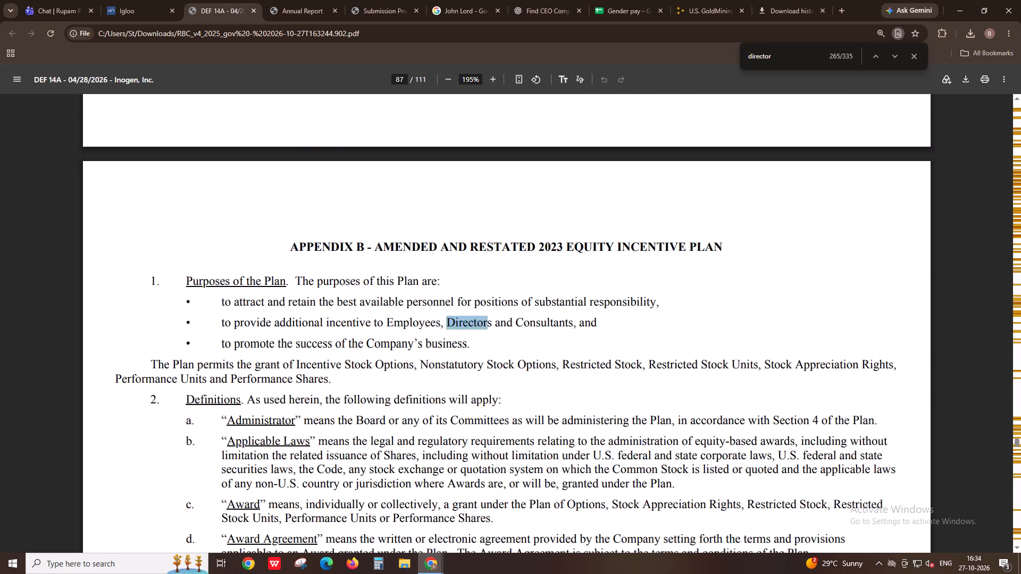
Go back through the "director" matches to the beneficial ownership table on page 80 and examine its directors and executive officers.
{"action": "key", "text": "shift+Return"}
{"action": "key", "text": "shift+Return"}
{"action": "key", "text": "shift+Return"}
{"action": "key", "text": "shift+Return"}
{"action": "key", "text": "shift+Return"}
{"action": "key", "text": "shift+Return"}
{"action": "key", "text": "shift+Return"}
{"action": "key", "text": "shift+Return"}
{"action": "key", "text": "shift+Return"}
{"action": "key", "text": "shift+Return"}
{"action": "key", "text": "shift+Return"}
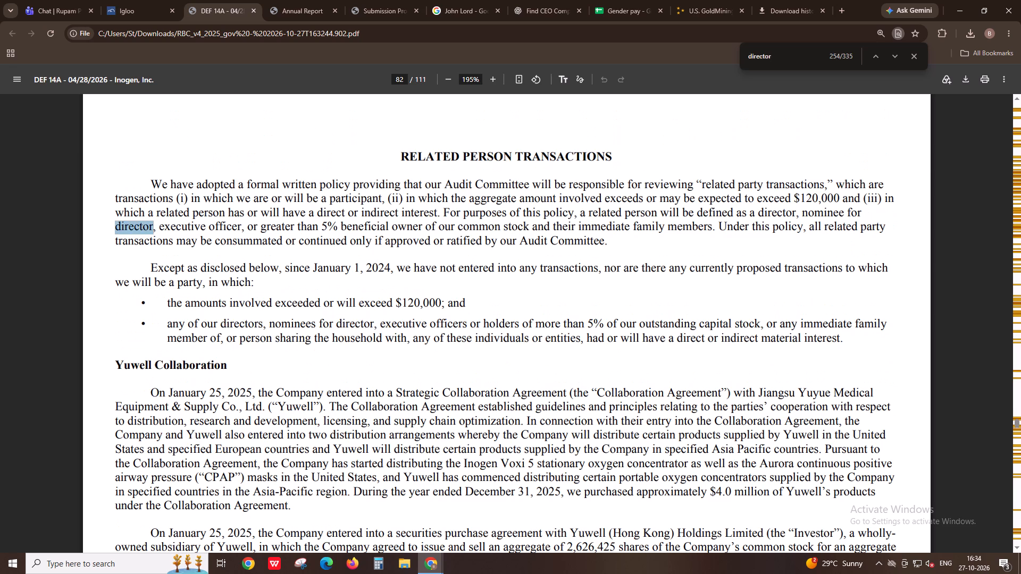
{"action": "key", "text": "shift+Return"}
{"action": "key", "text": "shift+Return"}
{"action": "key", "text": "shift+Return"}
{"action": "key", "text": "Return"}
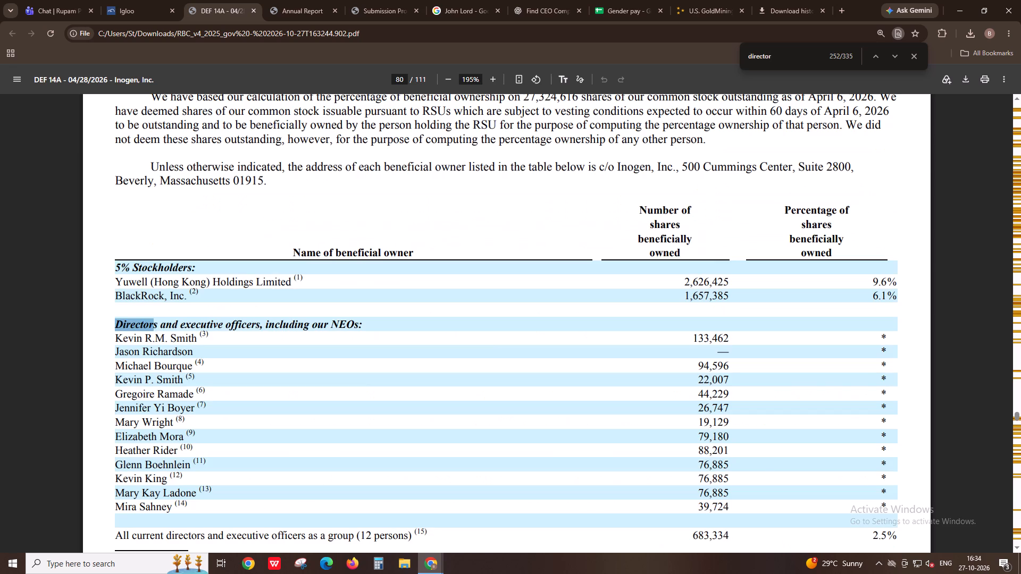
{"action": "key", "text": "shift+Return"}
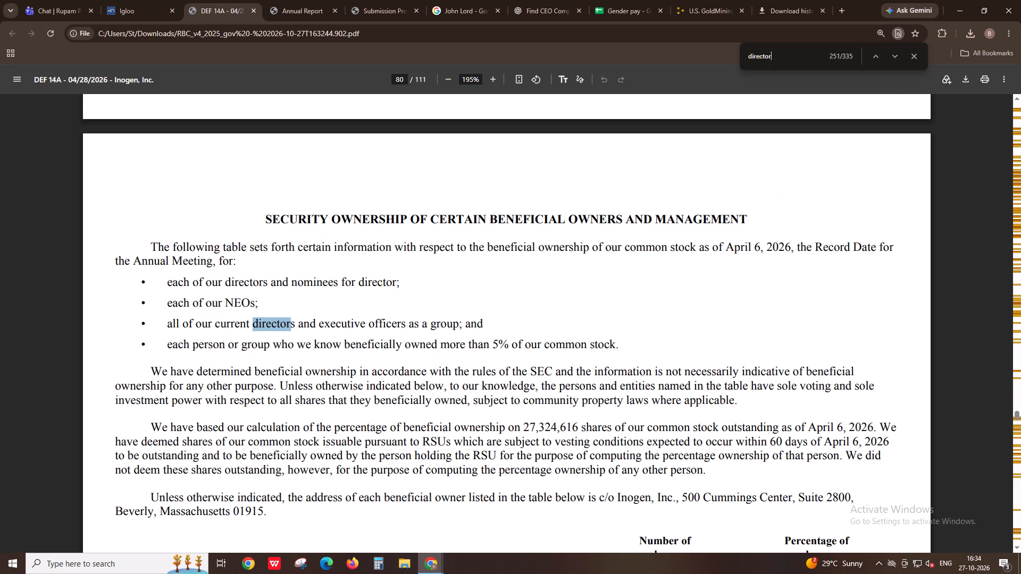
{"action": "key", "text": "Return"}
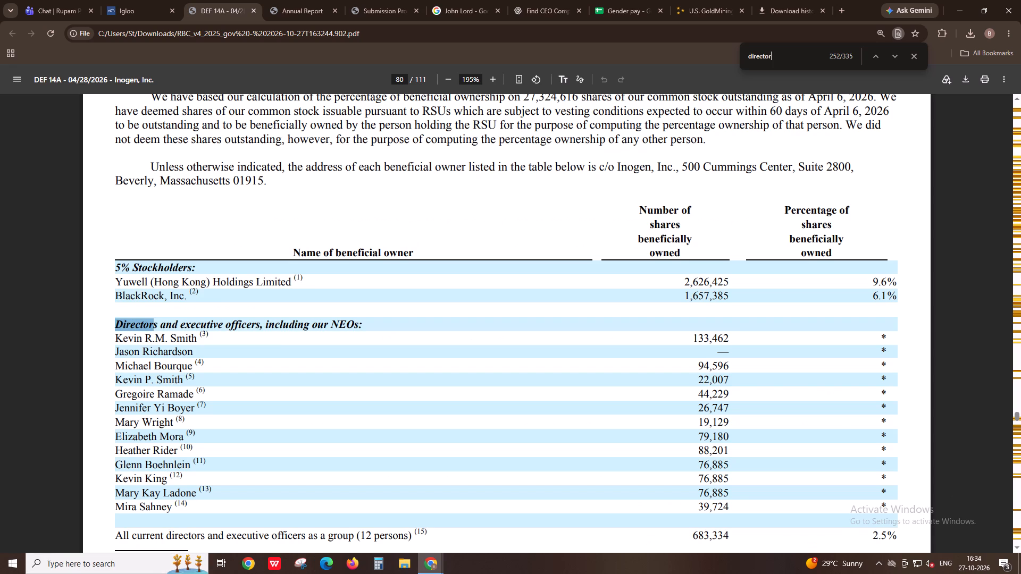
{"action": "scroll", "coordinate": [66, 345], "scroll_direction": "down", "scroll_amount": 1}
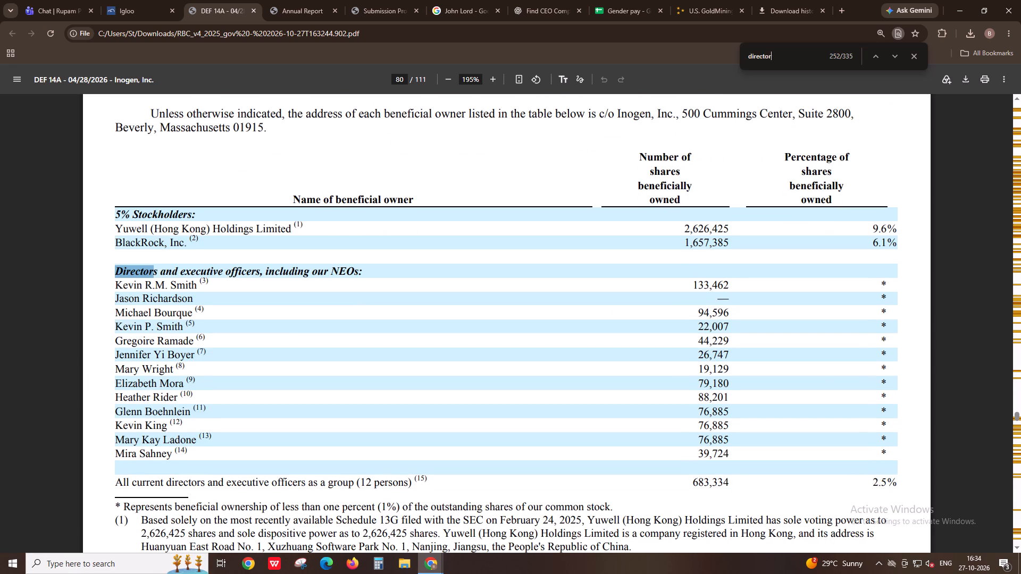
{"action": "scroll", "coordinate": [139, 438], "scroll_direction": "down", "scroll_amount": 1}
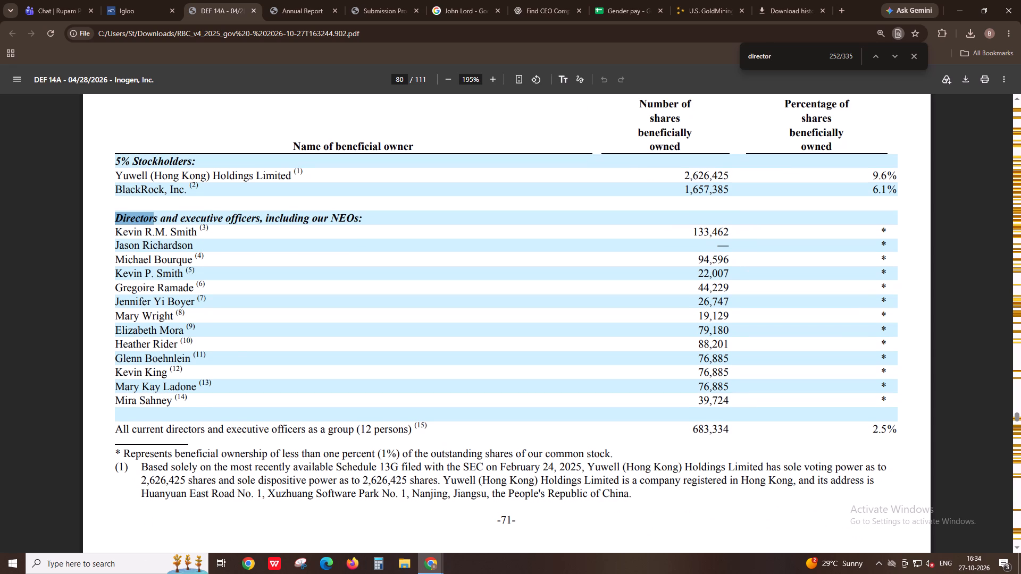
{"action": "scroll", "coordinate": [188, 367], "scroll_direction": "down", "scroll_amount": 12}
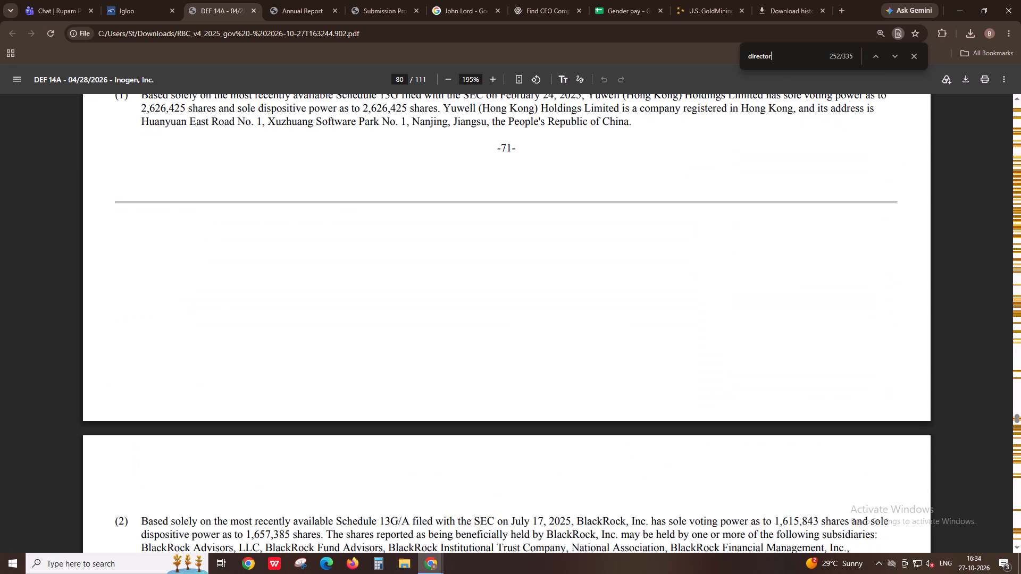
{"action": "scroll", "coordinate": [188, 367], "scroll_direction": "up", "scroll_amount": 13}
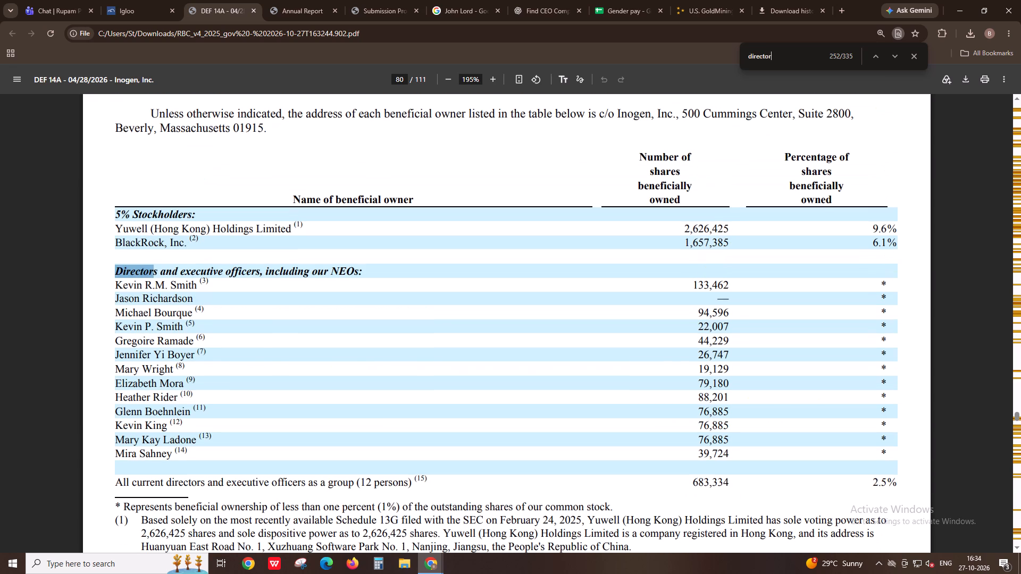
Step forward through the "director" matches from the beneficial ownership table to the certificate of amendment on page 108.
{"action": "key", "text": "Return"}
{"action": "key", "text": "Return"}
{"action": "key", "text": "Return"}
{"action": "key", "text": "Return"}
{"action": "key", "text": "Return"}
{"action": "key", "text": "Return"}
{"action": "key", "text": "Return"}
{"action": "key", "text": "Return"}
{"action": "key", "text": "Return"}
{"action": "key", "text": "Return"}
{"action": "key", "text": "Return"}
{"action": "key", "text": "Return"}
{"action": "key", "text": "Return"}
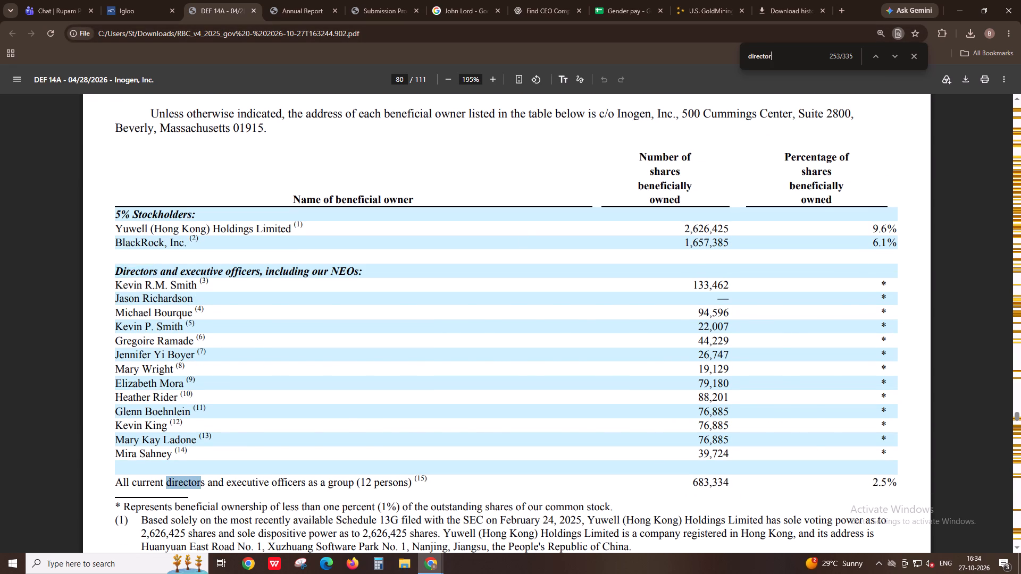
{"action": "key", "text": "Return"}
{"action": "key", "text": "Return"}
{"action": "key", "text": "Return"}
{"action": "key", "text": "Return"}
{"action": "key", "text": "Return"}
{"action": "key", "text": "Return"}
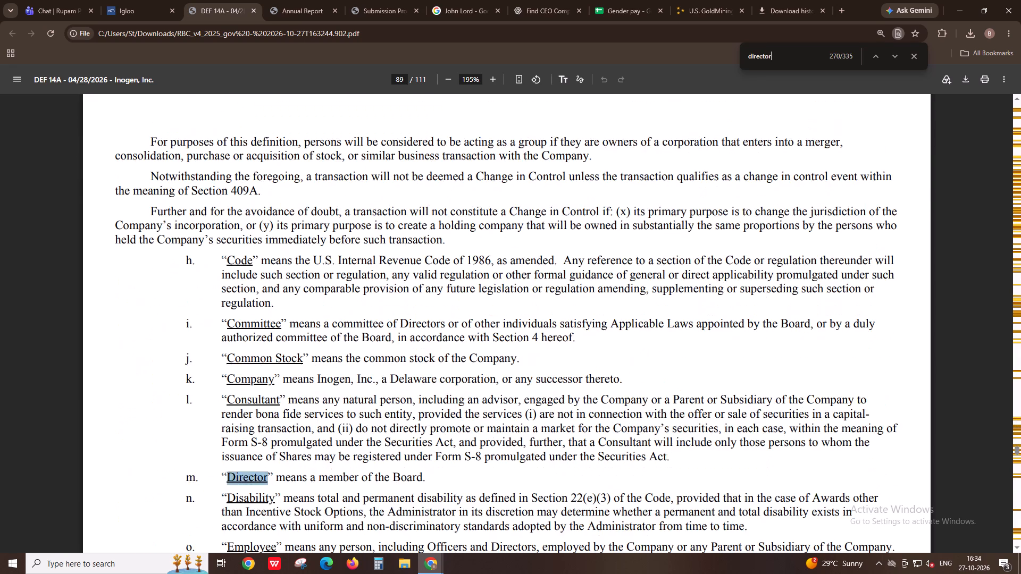
{"action": "key", "text": "Return"}
{"action": "key", "text": "Return"}
{"action": "key", "text": "Return"}
{"action": "key", "text": "Return"}
{"action": "key", "text": "Return"}
{"action": "key", "text": "Return"}
{"action": "key", "text": "Return"}
{"action": "key", "text": "Return"}
{"action": "key", "text": "Return"}
{"action": "key", "text": "Return"}
{"action": "key", "text": "Return"}
{"action": "key", "text": "Return"}
{"action": "key", "text": "Return"}
{"action": "key", "text": "Return"}
{"action": "key", "text": "Return"}
{"action": "key", "text": "Return"}
{"action": "key", "text": "Return"}
{"action": "key", "text": "Return"}
{"action": "key", "text": "Return"}
{"action": "key", "text": "Return"}
{"action": "key", "text": "Return"}
{"action": "key", "text": "Return"}
{"action": "key", "text": "Return"}
{"action": "key", "text": "Return"}
{"action": "key", "text": "Return"}
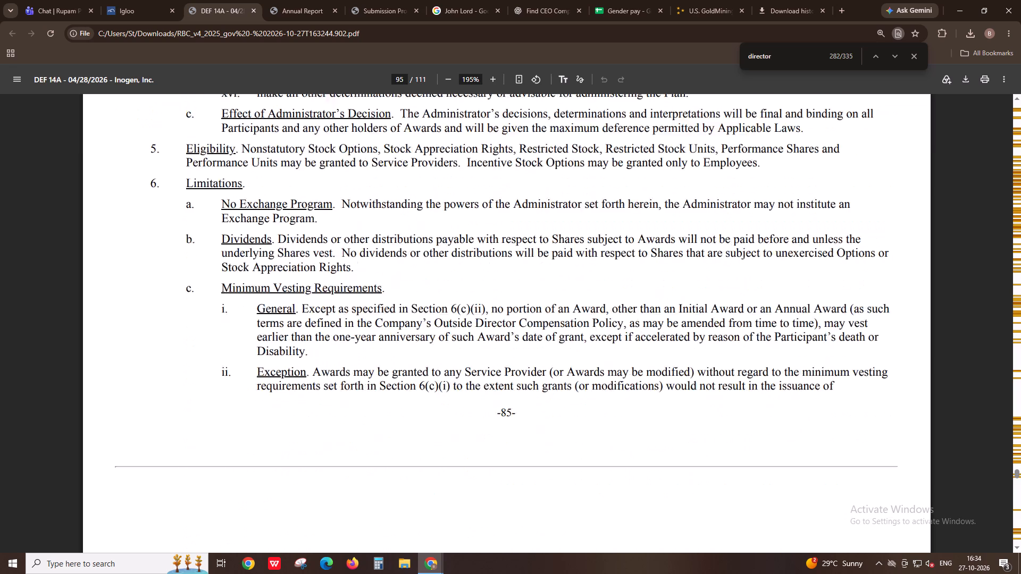
{"action": "key", "text": "Return"}
{"action": "key", "text": "Return"}
{"action": "key", "text": "Return"}
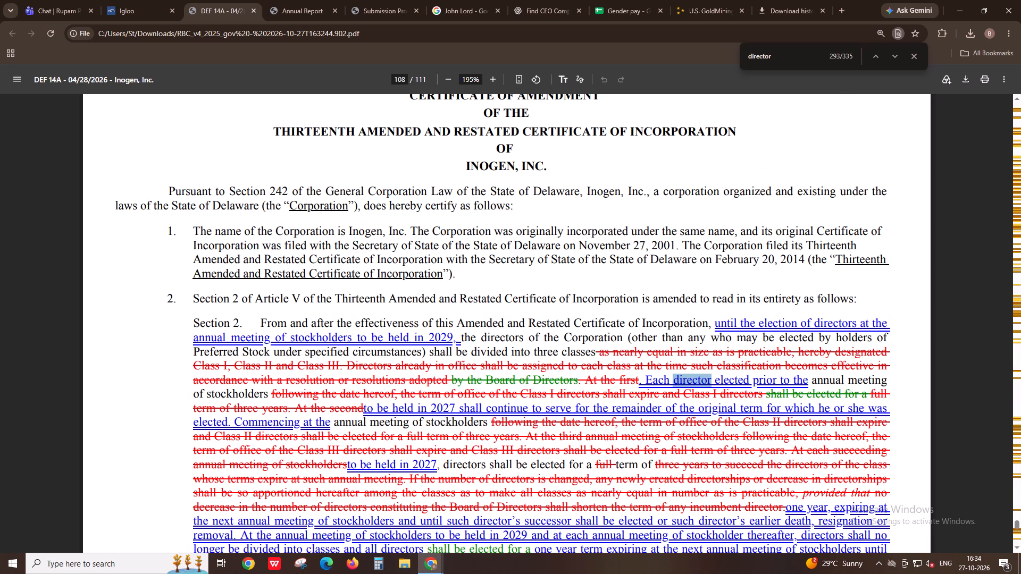
Check the remaining "director" matches in the certificate of amendment through page 110, and continue around to the opening stockholder letter.
{"action": "key", "text": "Return"}
{"action": "key", "text": "Return"}
{"action": "key", "text": "Return"}
{"action": "key", "text": "Return"}
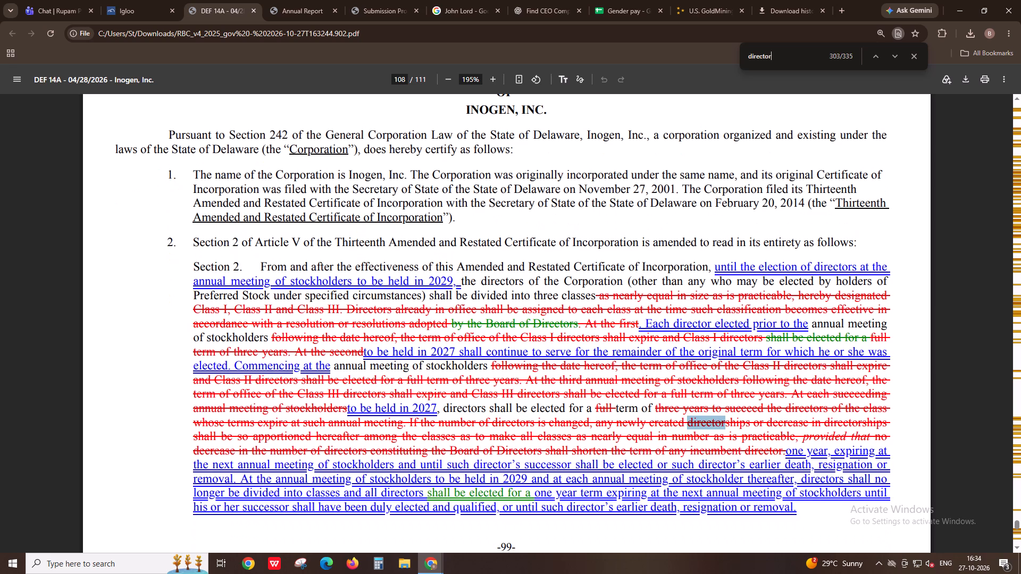
{"action": "key", "text": "Return"}
{"action": "key", "text": "Return"}
{"action": "key", "text": "Return"}
{"action": "key", "text": "Return"}
{"action": "key", "text": "Return"}
{"action": "key", "text": "Return"}
{"action": "key", "text": "Return"}
{"action": "key", "text": "Return"}
{"action": "key", "text": "Return"}
{"action": "key", "text": "Return"}
{"action": "key", "text": "Return"}
{"action": "key", "text": "Return"}
{"action": "key", "text": "Return"}
{"action": "key", "text": "Return"}
{"action": "key", "text": "Return"}
{"action": "key", "text": "Return"}
{"action": "key", "text": "Return"}
{"action": "key", "text": "Return"}
{"action": "key", "text": "Return"}
{"action": "key", "text": "Return"}
{"action": "key", "text": "Return"}
{"action": "key", "text": "Return"}
{"action": "key", "text": "Return"}
{"action": "key", "text": "Return"}
{"action": "key", "text": "Return"}
{"action": "key", "text": "Return"}
{"action": "key", "text": "Return"}
{"action": "key", "text": "Return"}
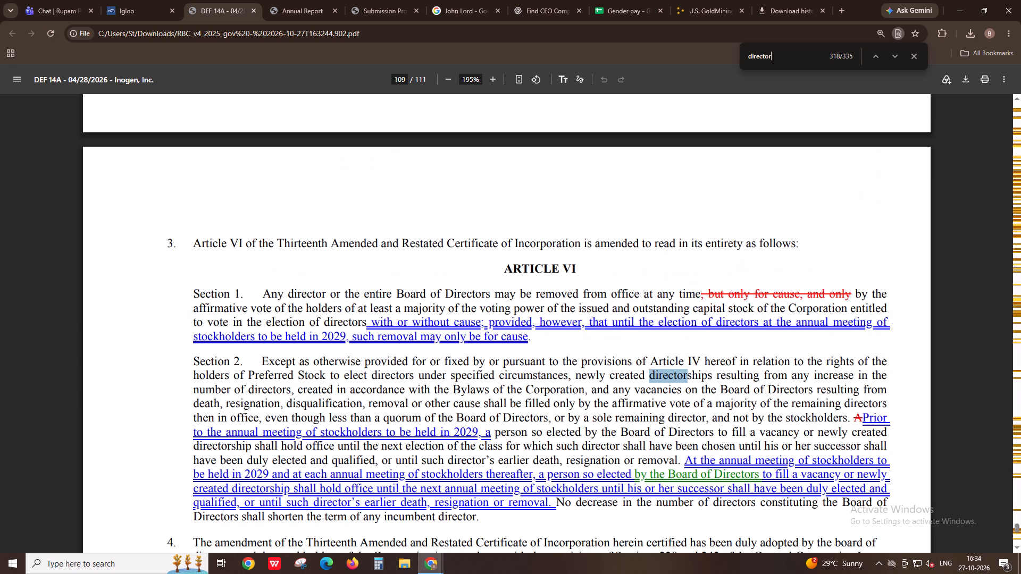
{"action": "key", "text": "Return"}
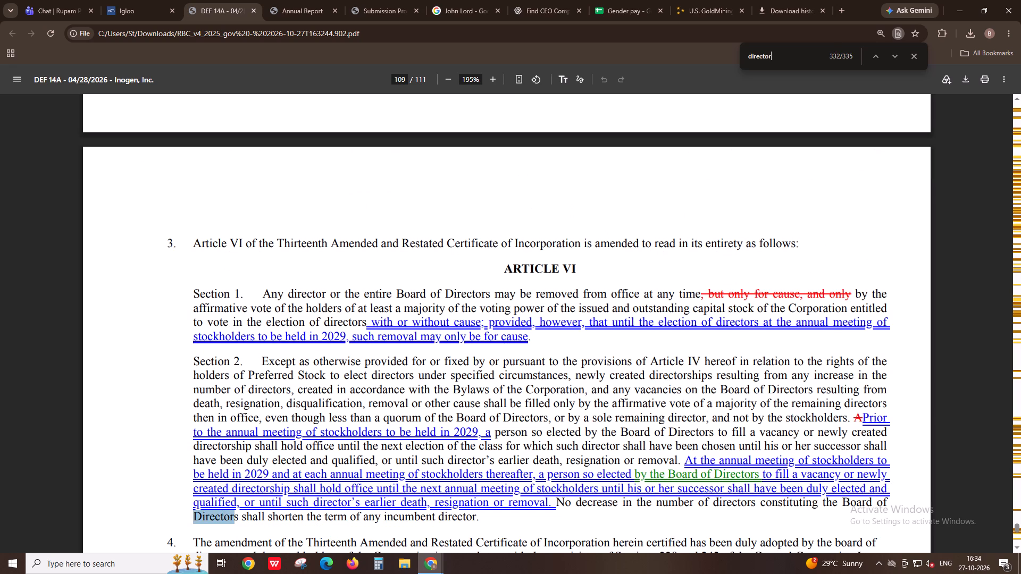
{"action": "key", "text": "Return"}
{"action": "key", "text": "Return"}
{"action": "key", "text": "Return"}
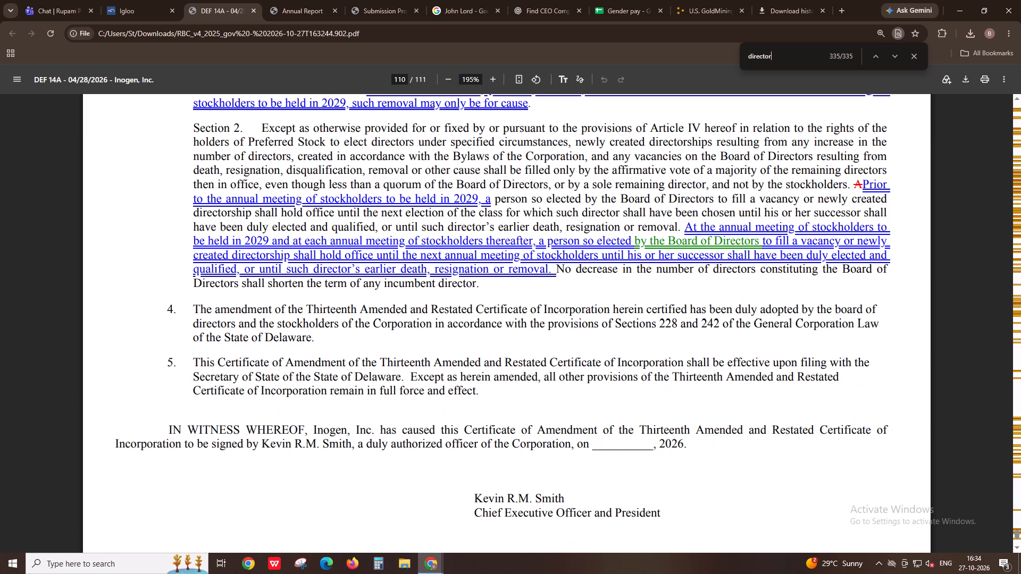
{"action": "key", "text": "Return"}
{"action": "key", "text": "Return"}
{"action": "key", "text": "shift+Return"}
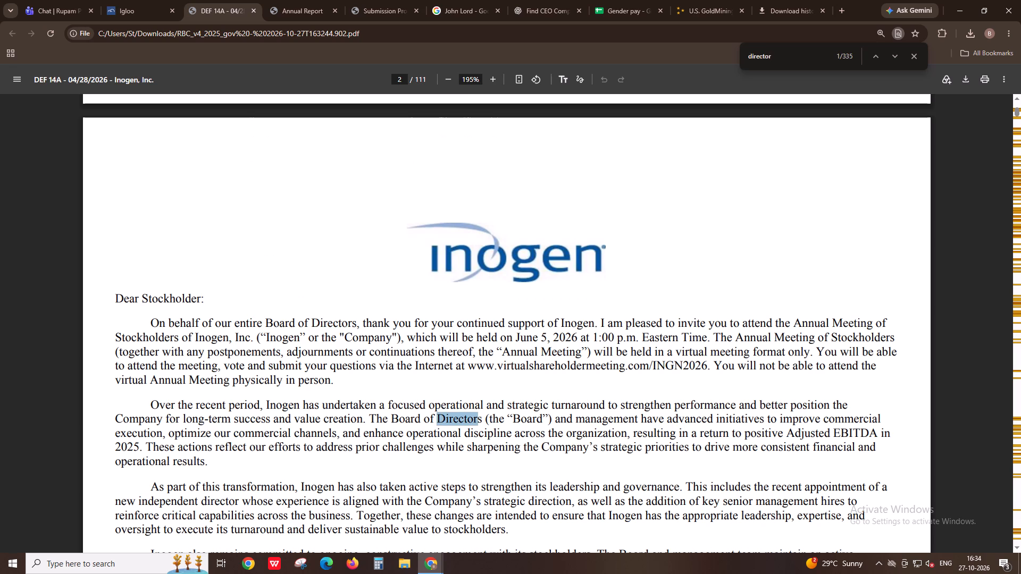
Check the closing "director" matches on page 110, and step forward through the matches to the table of contents.
{"action": "key", "text": "shift+Return"}
{"action": "key", "text": "shift+Return"}
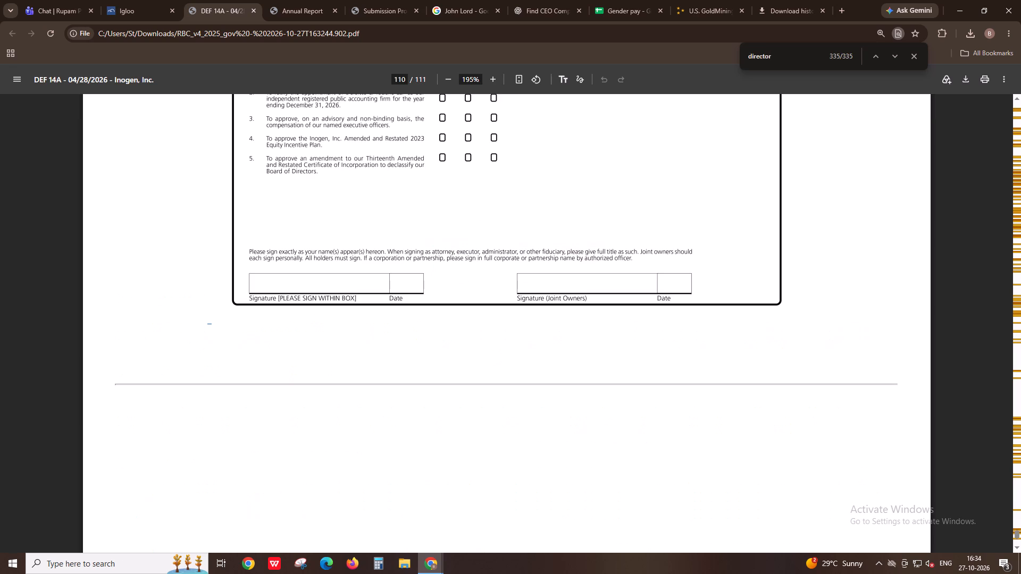
{"action": "key", "text": "shift+Return"}
{"action": "key", "text": "shift+Return"}
{"action": "key", "text": "Return"}
{"action": "key", "text": "Return"}
{"action": "key", "text": "Return"}
{"action": "key", "text": "Return"}
{"action": "key", "text": "Return"}
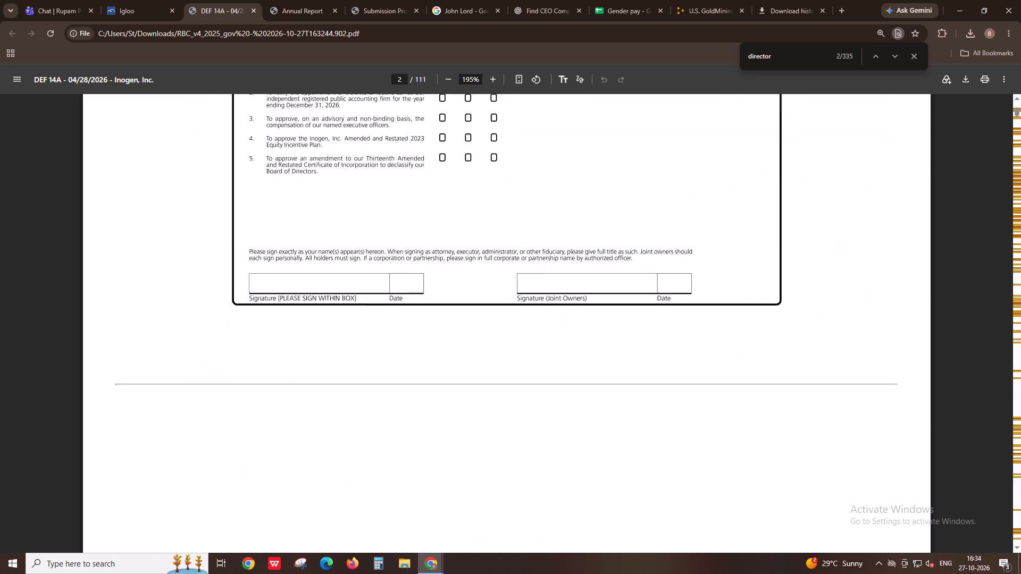
{"action": "key", "text": "Return"}
{"action": "key", "text": "Return"}
{"action": "key", "text": "Return"}
{"action": "key", "text": "Return"}
{"action": "key", "text": "Return"}
{"action": "key", "text": "Return"}
{"action": "key", "text": "Return"}
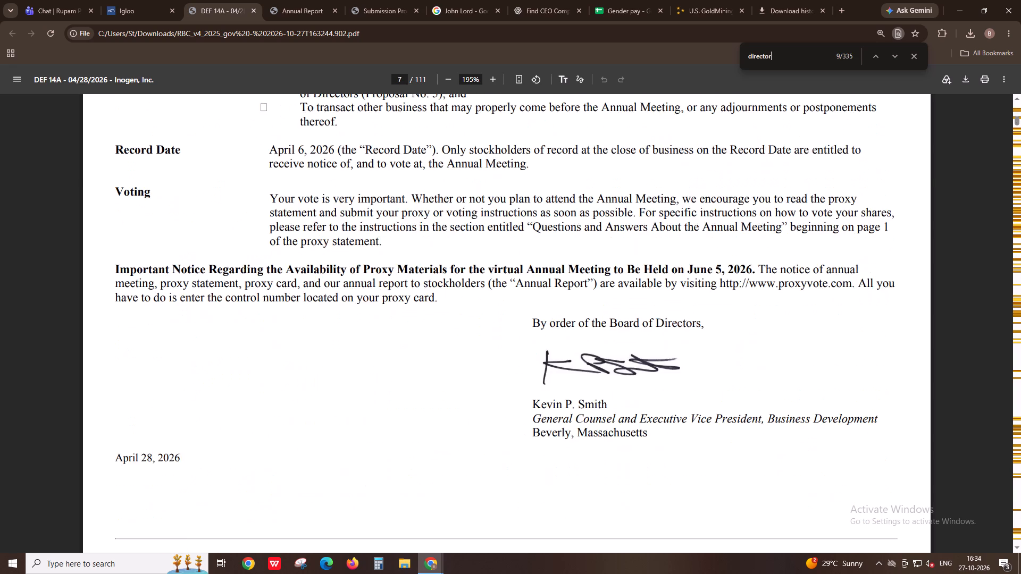
{"action": "key", "text": "Return"}
{"action": "key", "text": "Return"}
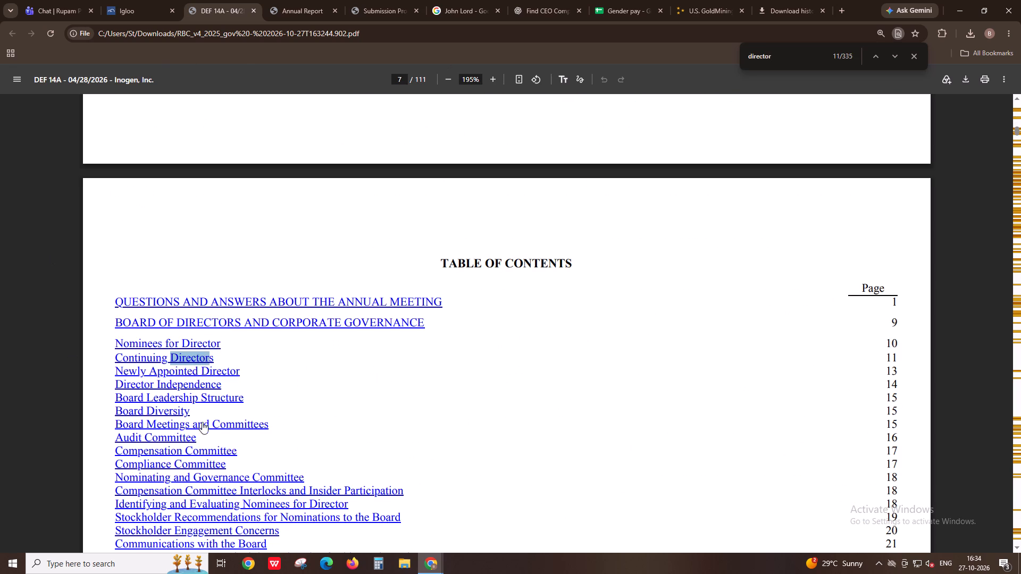
Go to the Board of Directors and Corporate Governance section and examine its independence statement, director table and committee footnotes.
{"action": "left_click", "coordinate": [259, 324]}
{"action": "scroll", "coordinate": [259, 324], "scroll_direction": "up", "scroll_amount": 2}
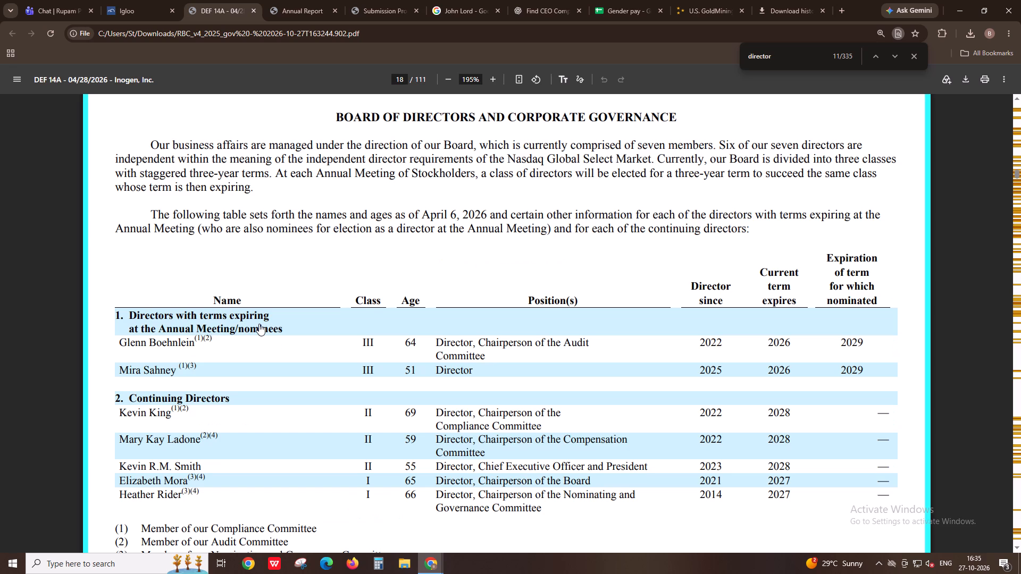
{"action": "scroll", "coordinate": [259, 324], "scroll_direction": "up", "scroll_amount": 12}
{"action": "scroll", "coordinate": [259, 324], "scroll_direction": "down", "scroll_amount": 14}
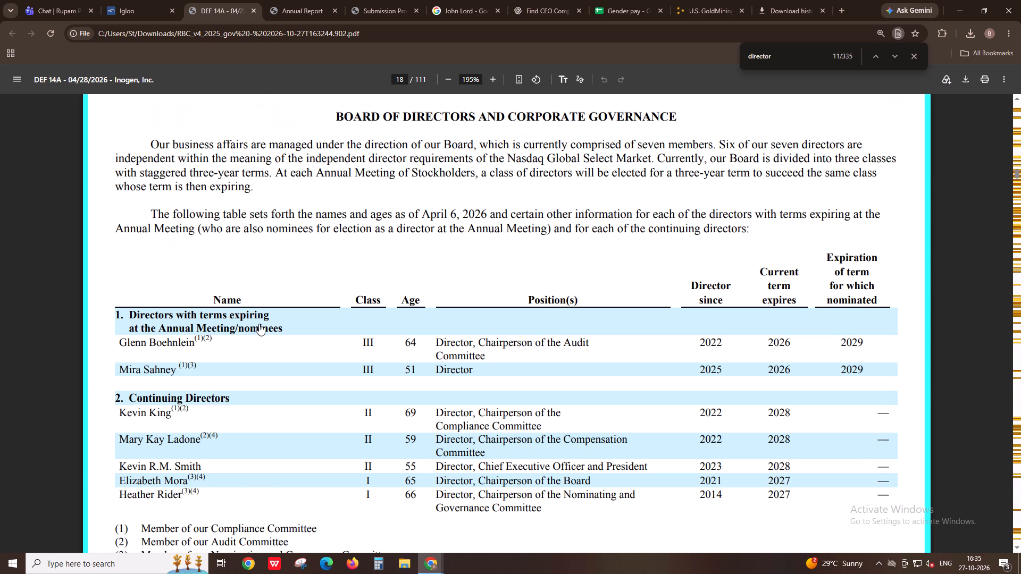
{"action": "scroll", "coordinate": [184, 285], "scroll_direction": "up", "scroll_amount": 2}
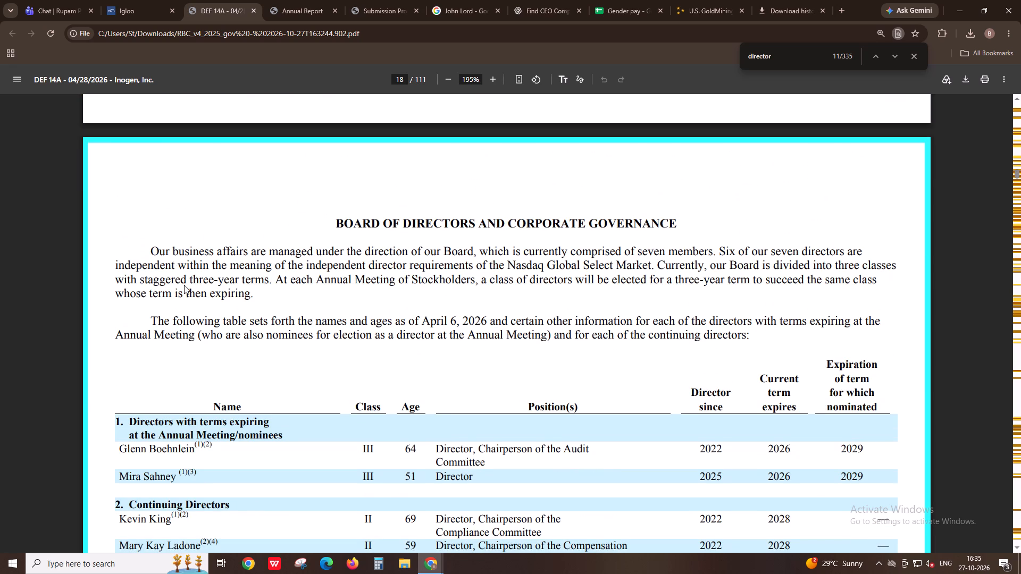
{"action": "scroll", "coordinate": [184, 285], "scroll_direction": "down", "scroll_amount": 12}
{"action": "scroll", "coordinate": [184, 285], "scroll_direction": "up", "scroll_amount": 4}
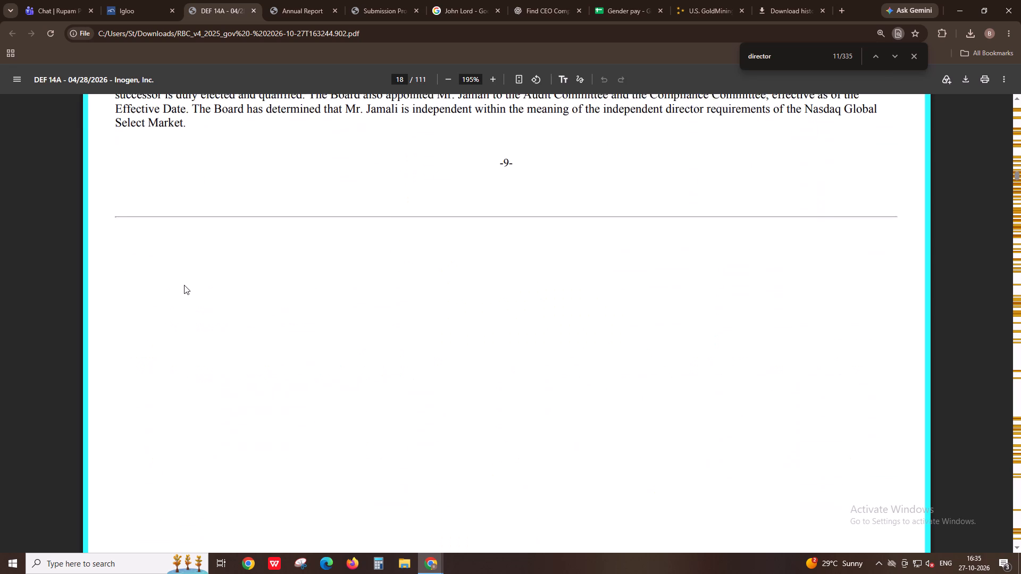
{"action": "scroll", "coordinate": [184, 285], "scroll_direction": "up", "scroll_amount": 6}
{"action": "scroll", "coordinate": [184, 285], "scroll_direction": "down", "scroll_amount": 3}
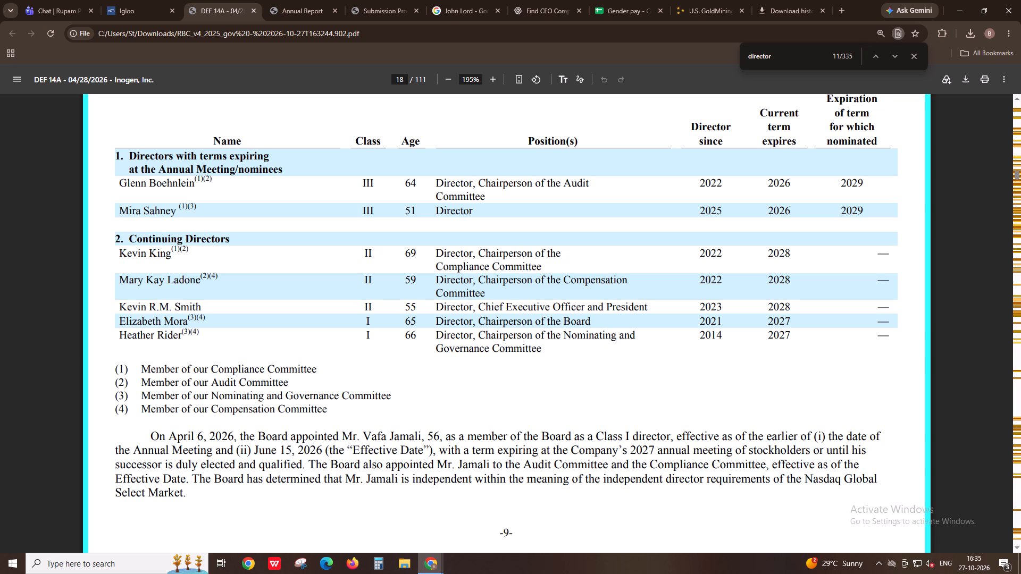
{"action": "scroll", "coordinate": [352, 451], "scroll_direction": "down", "scroll_amount": 14}
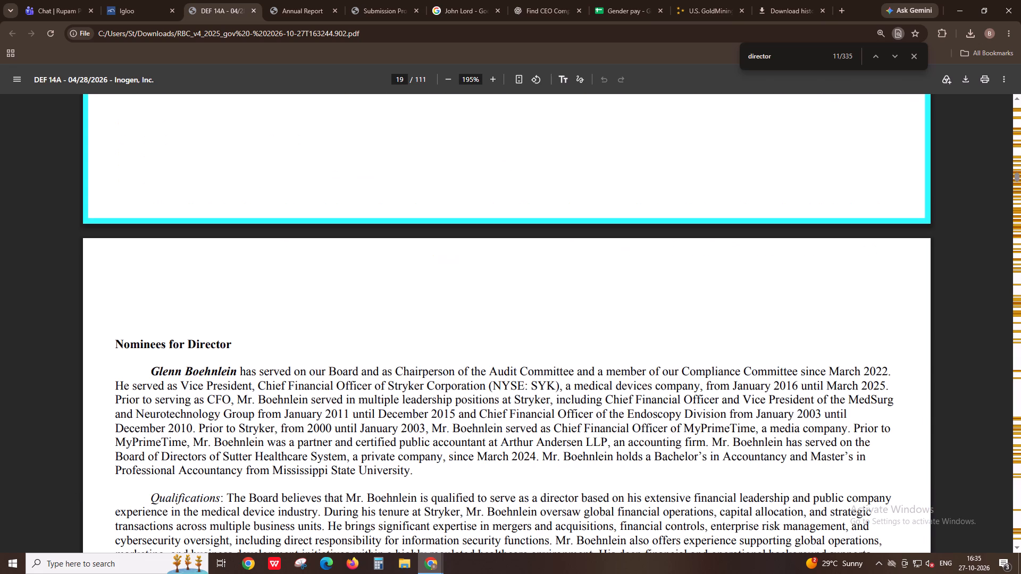
{"action": "scroll", "coordinate": [357, 440], "scroll_direction": "up", "scroll_amount": 12}
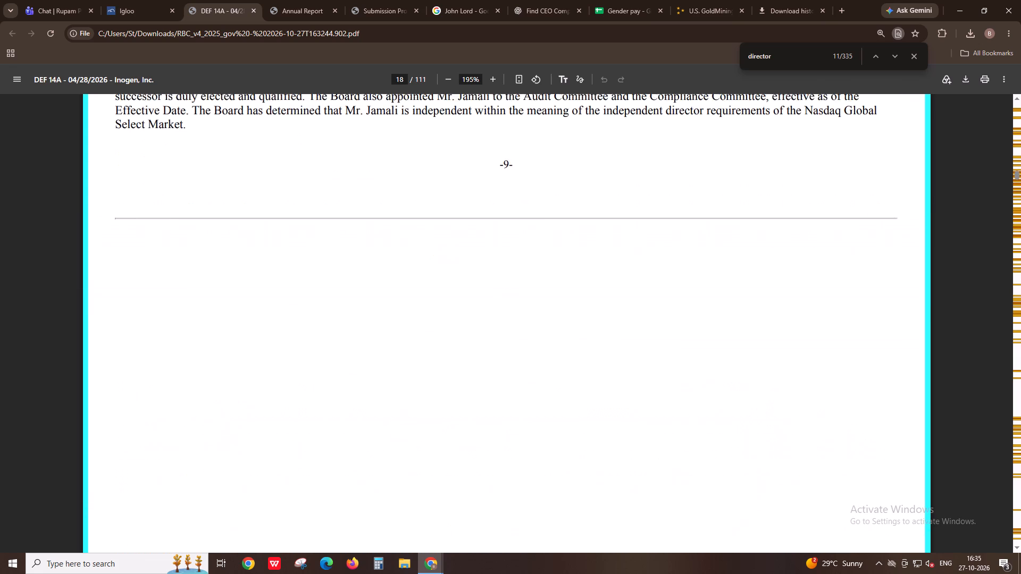
{"action": "scroll", "coordinate": [357, 440], "scroll_direction": "up", "scroll_amount": 4}
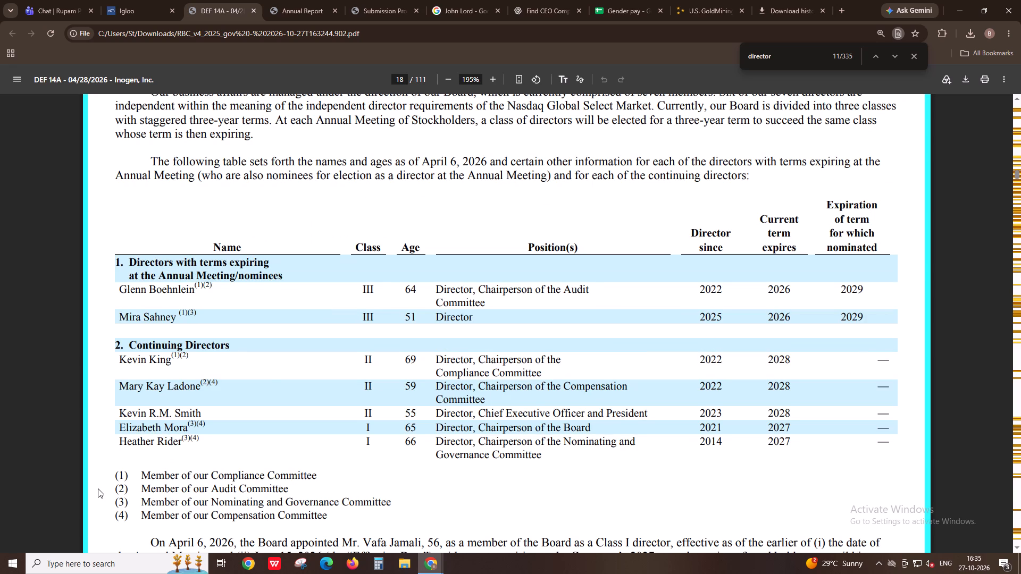
Check the 2025 Board_independence entry in Igloo's prior stage history against a 6/7 calculation in Calculator.
{"action": "left_click", "coordinate": [114, 0]}
{"action": "left_click", "coordinate": [75, 151]}
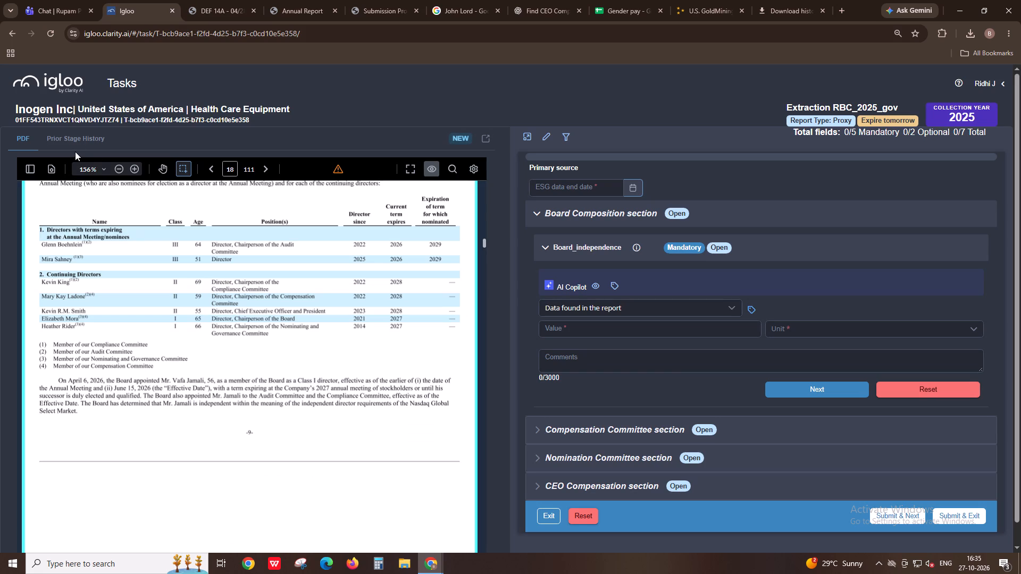
{"action": "left_click", "coordinate": [77, 134]}
{"action": "left_click", "coordinate": [32, 233]}
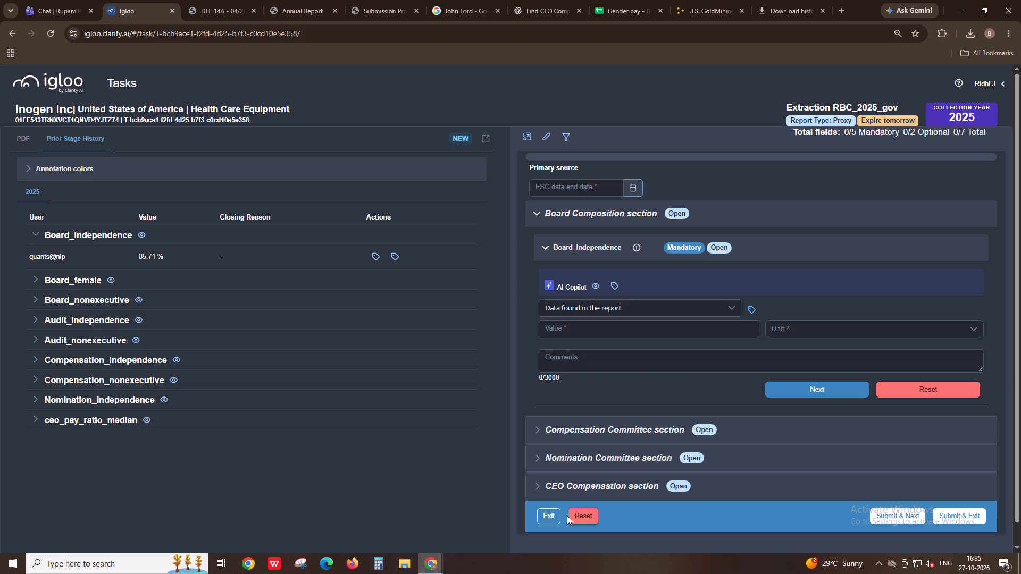
{"action": "left_click", "coordinate": [390, 564]}
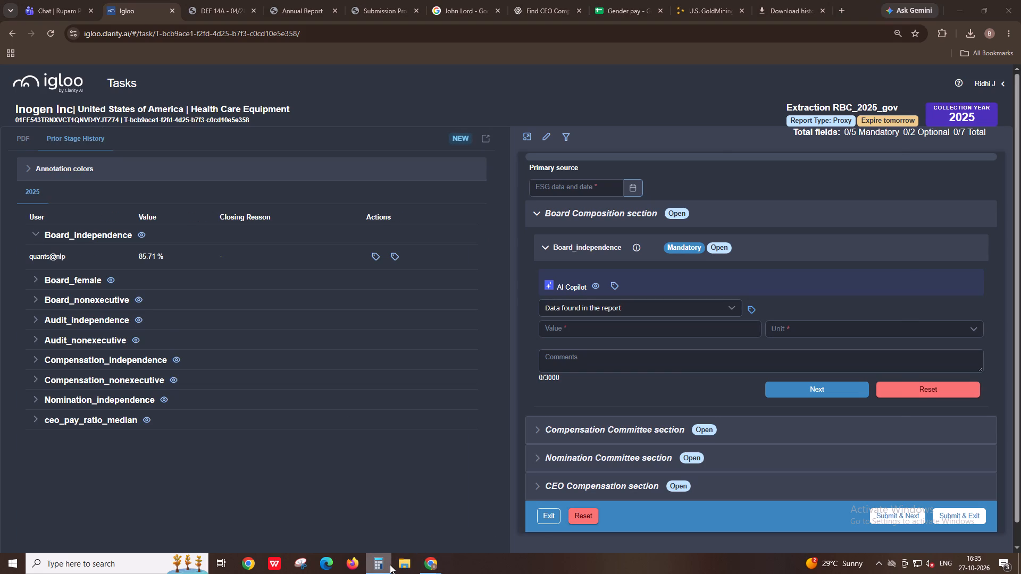
{"action": "type", "text": "6/7*"}
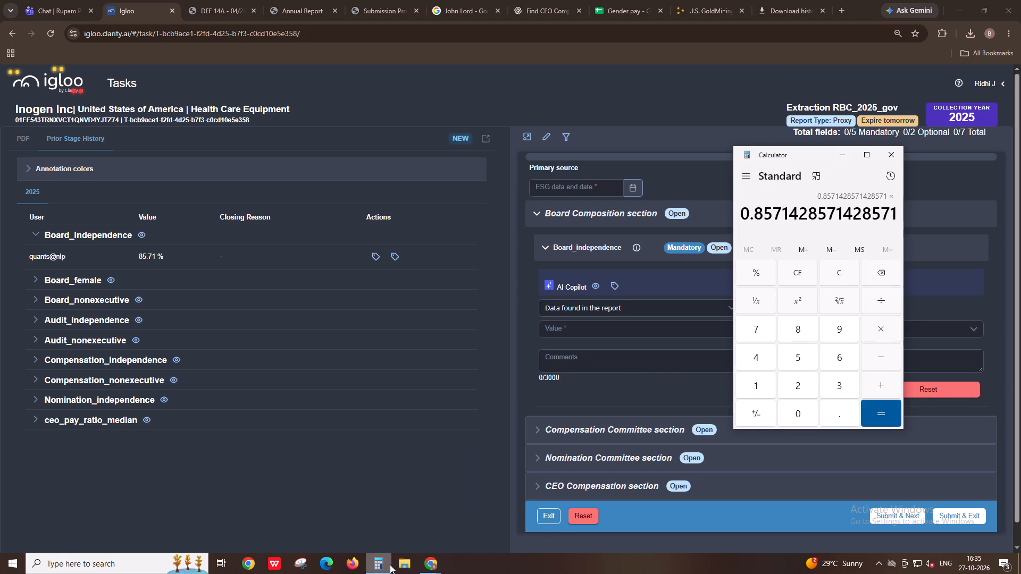
{"action": "left_click", "coordinate": [887, 153]}
Enter 85.71 with the unit % for Board_independence in Igloo, and glance at the prior Board_nonexecutive and Board_female entries.
{"action": "left_click", "coordinate": [645, 340]}
{"action": "left_click", "coordinate": [648, 332]}
{"action": "type", "text": "85.71"}
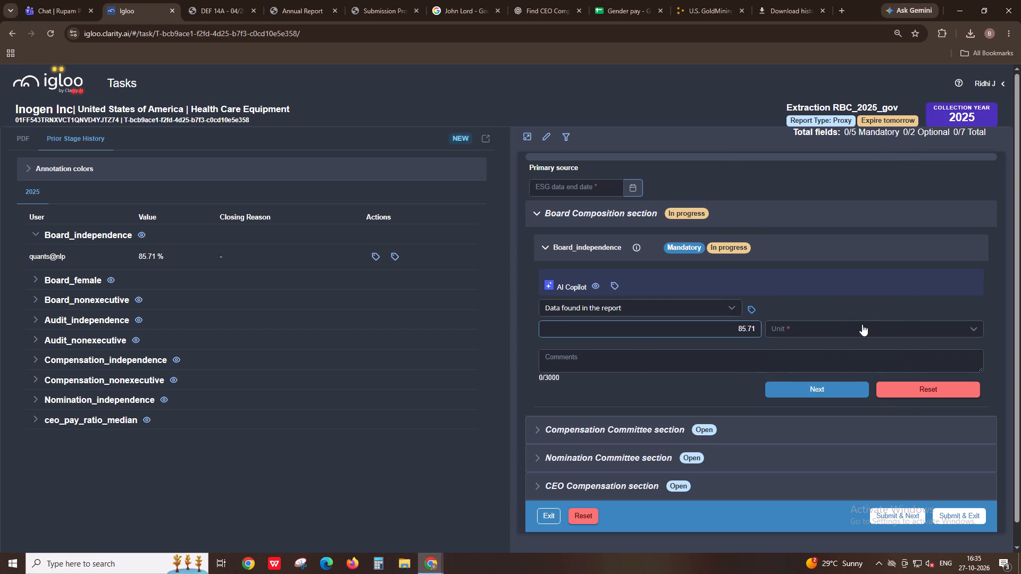
{"action": "left_click", "coordinate": [859, 328]}
{"action": "left_click", "coordinate": [826, 351]}
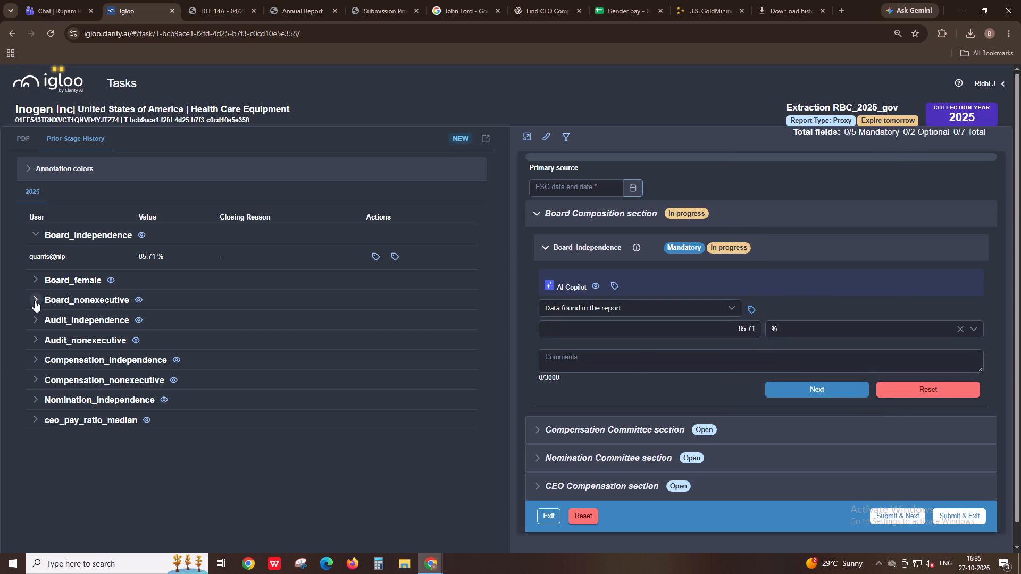
{"action": "left_click", "coordinate": [35, 300]}
{"action": "left_click", "coordinate": [35, 300]}
{"action": "double_click", "coordinate": [32, 279]}
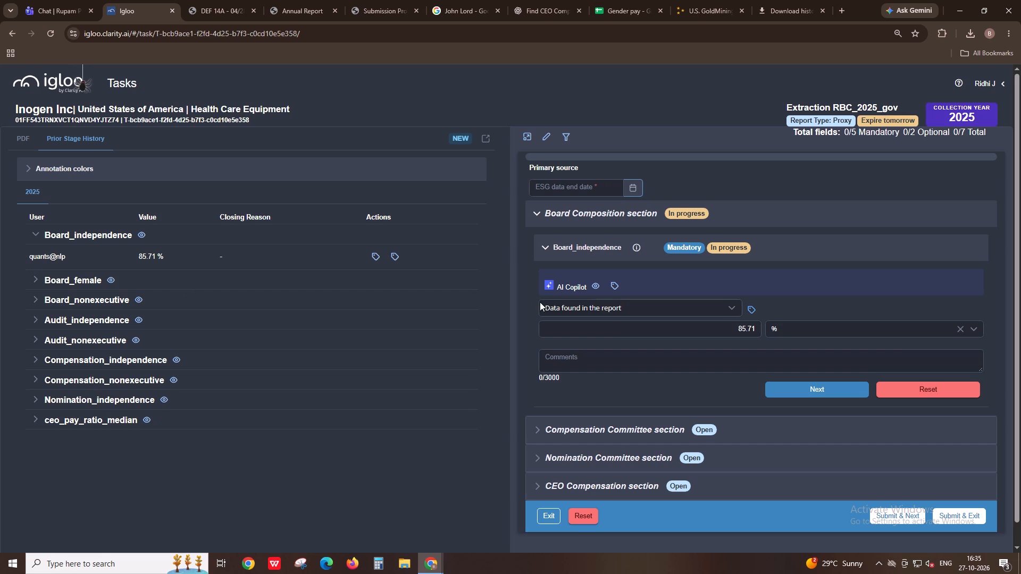
Add the Board_independence comment "BOD consists of 7 members and 6 are Independent." with "6/7*100" on a second line.
{"action": "left_click", "coordinate": [621, 369]}
{"action": "type", "text": "BOD consists of 7 members and"}
{"action": "key", "text": "space"}
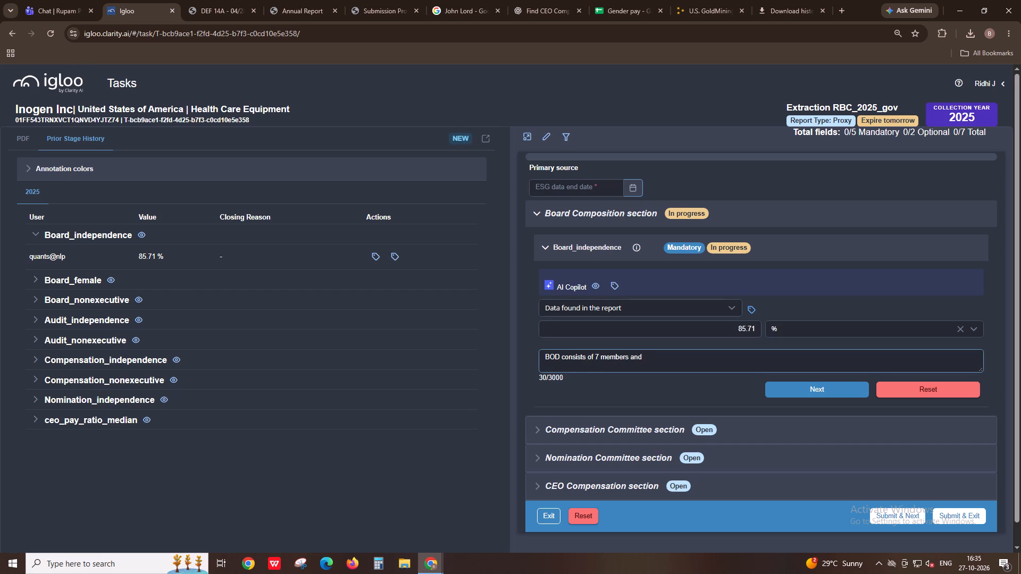
{"action": "type", "text": "6 are"}
{"action": "key", "text": "space"}
{"action": "type", "text": "Independent."}
{"action": "key", "text": "Return"}
{"action": "type", "text": "6/7*100"}
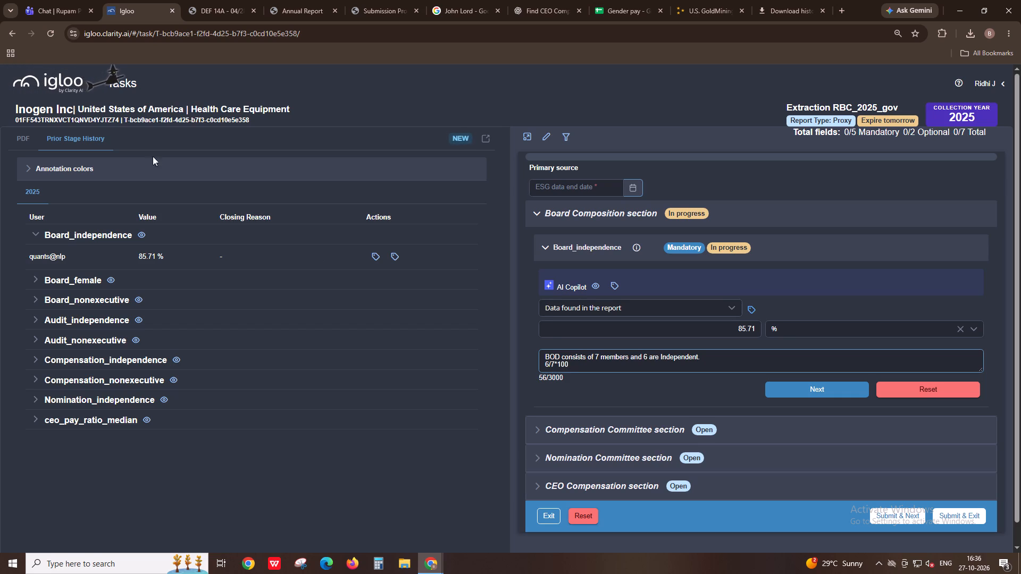
Tag the page 18 sentence beginning "Six of our seven directors are independent" as the Board_independence source and complete the field.
{"action": "left_click", "coordinate": [20, 127]}
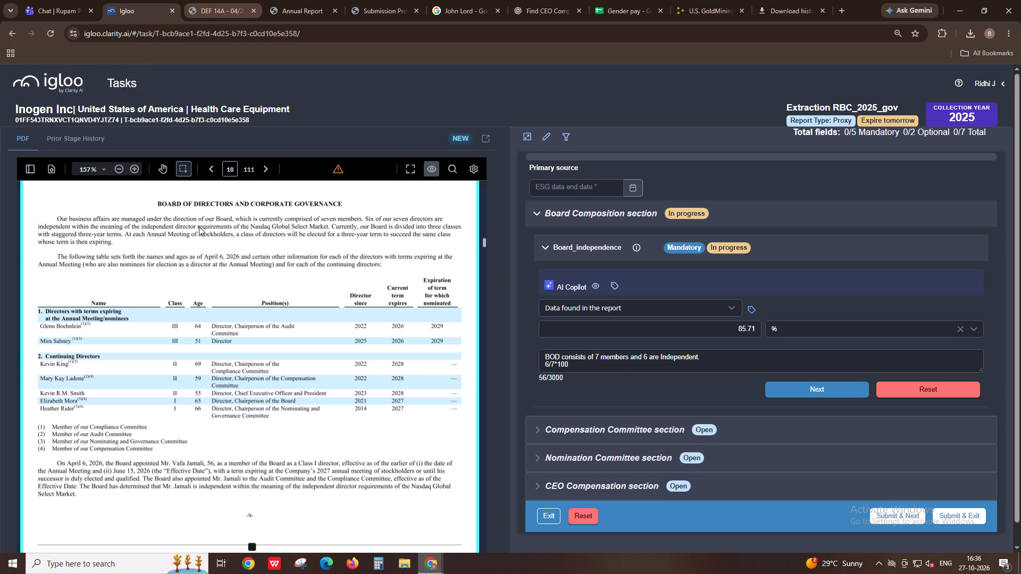
{"action": "left_click", "coordinate": [748, 311]}
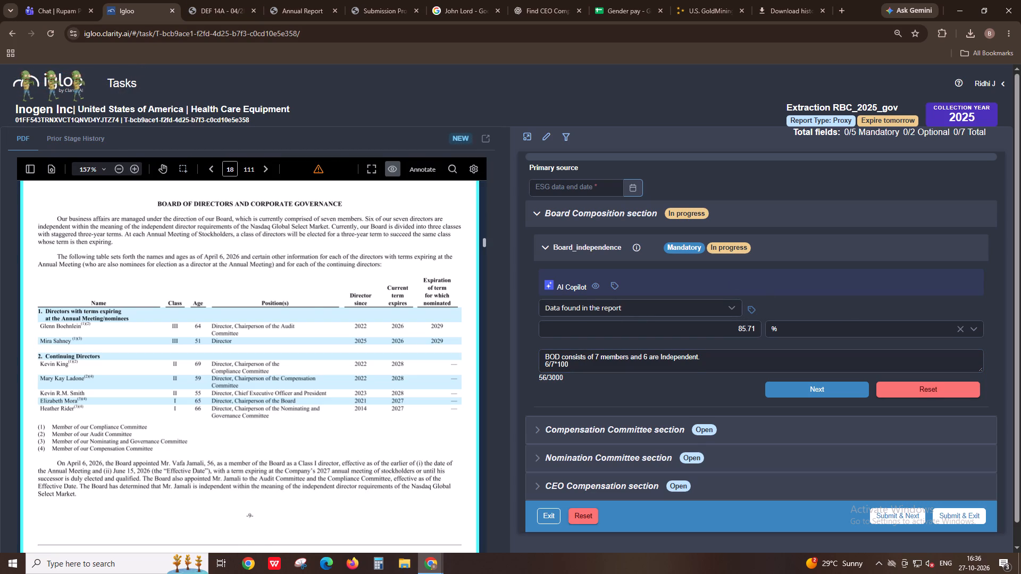
{"action": "left_click_drag", "start_coordinate": [365, 219], "coordinate": [194, 223]}
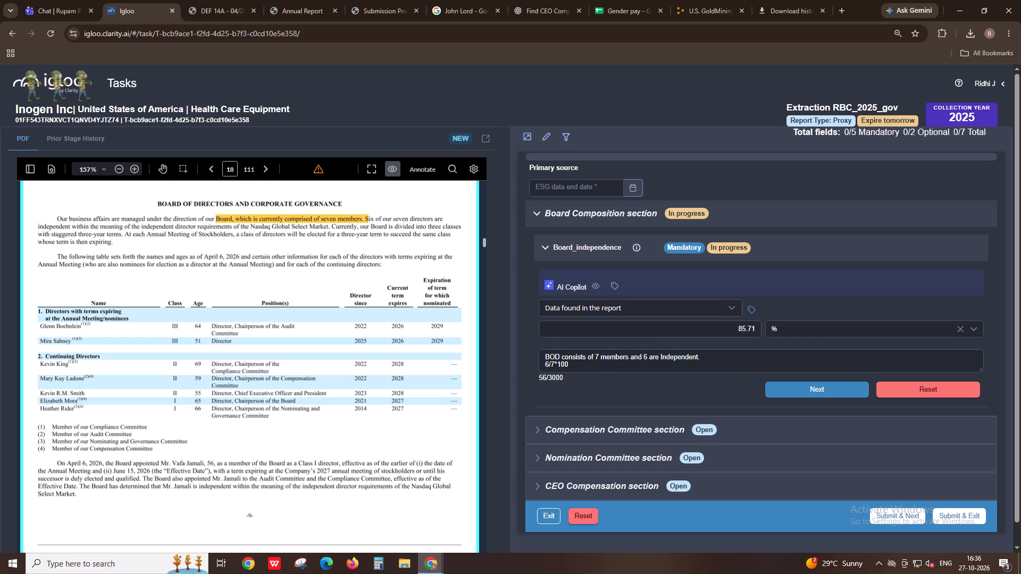
{"action": "left_click_drag", "start_coordinate": [194, 223], "coordinate": [344, 230]}
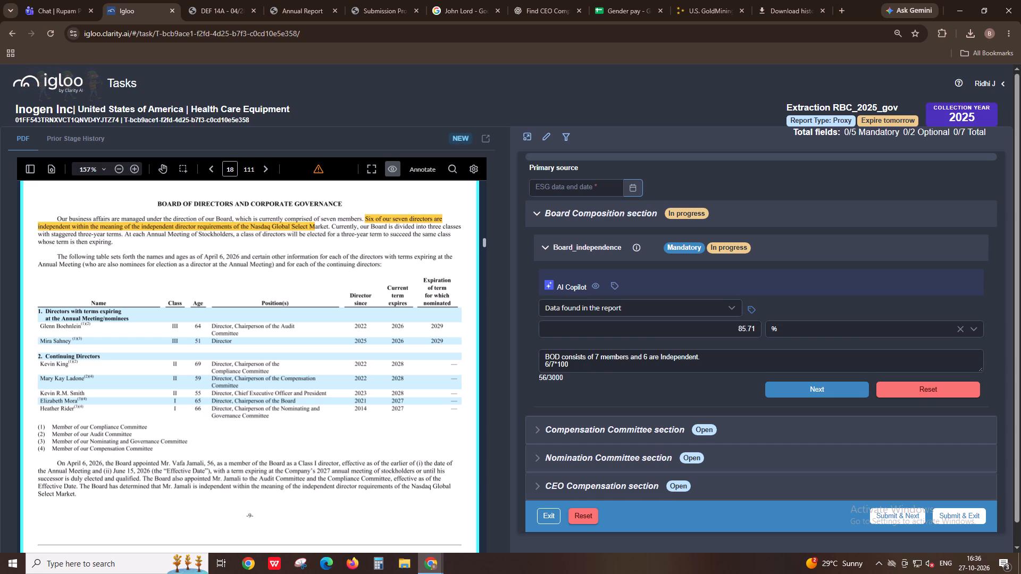
{"action": "left_click_drag", "start_coordinate": [344, 230], "coordinate": [345, 230]}
{"action": "left_click", "coordinate": [788, 416]}
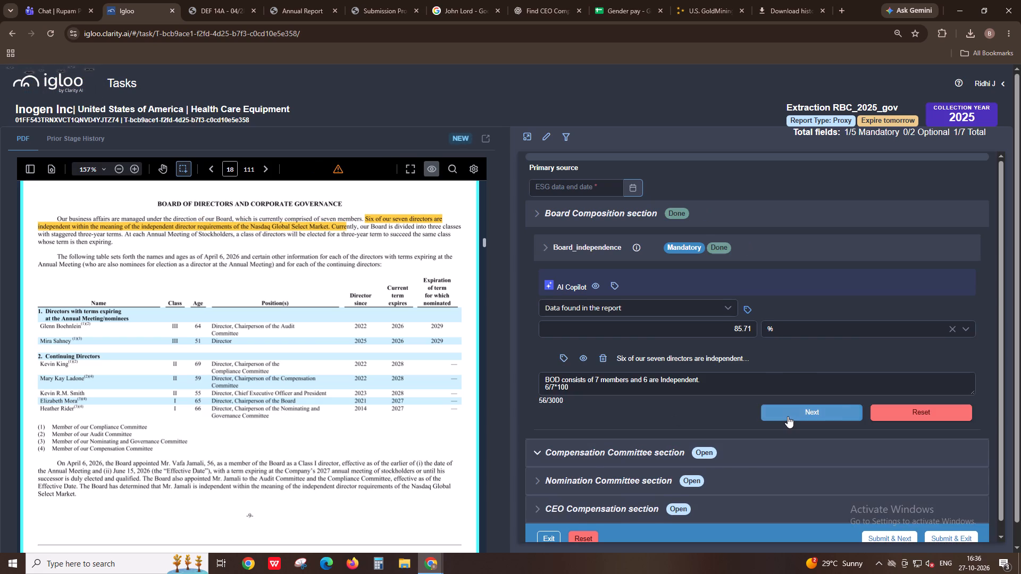
Locate the Compensation_independence source passage, and examine the Compensation Committee's members and independence on page 26 of the full proxy PDF.
{"action": "left_click", "coordinate": [618, 320]}
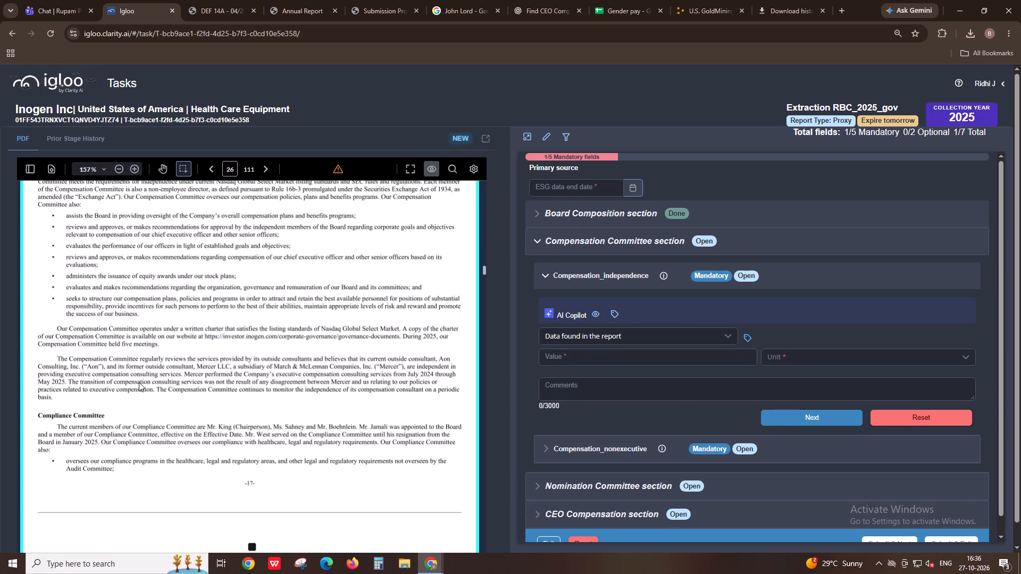
{"action": "scroll", "coordinate": [112, 381], "scroll_direction": "up", "scroll_amount": 1}
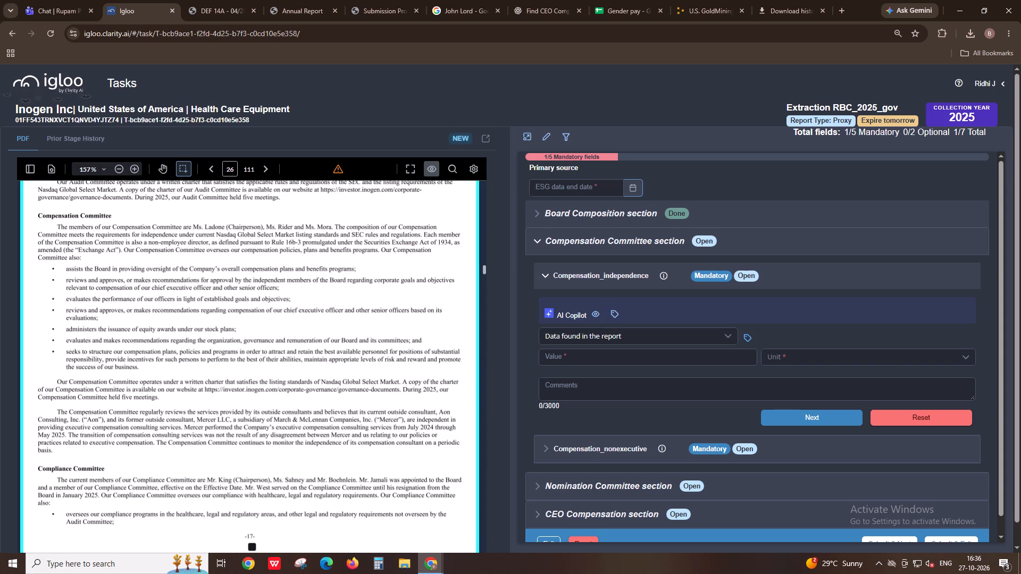
{"action": "left_click", "coordinate": [213, 0]}
{"action": "left_click", "coordinate": [397, 79]}
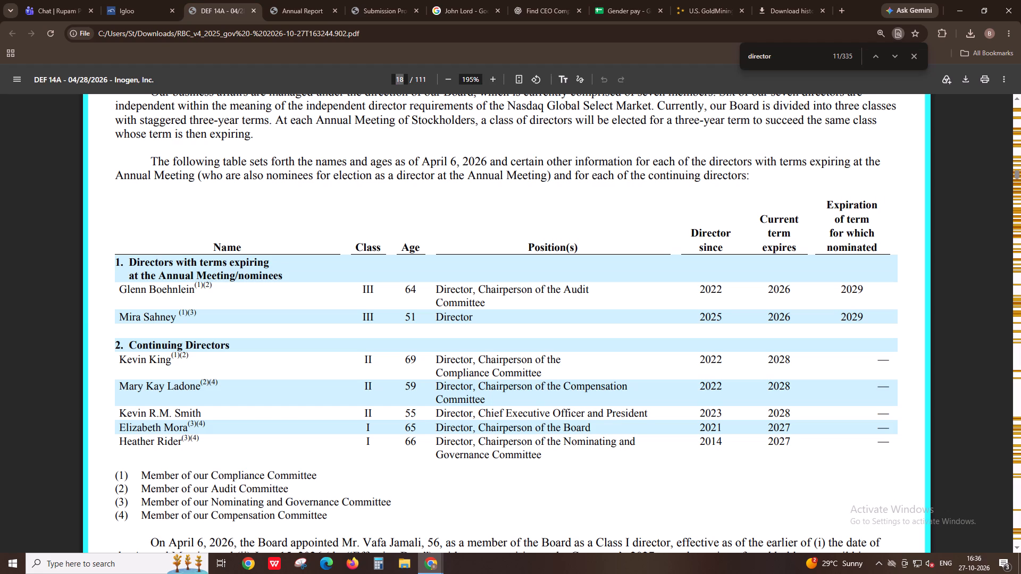
{"action": "type", "text": "26"}
{"action": "key", "text": "Return"}
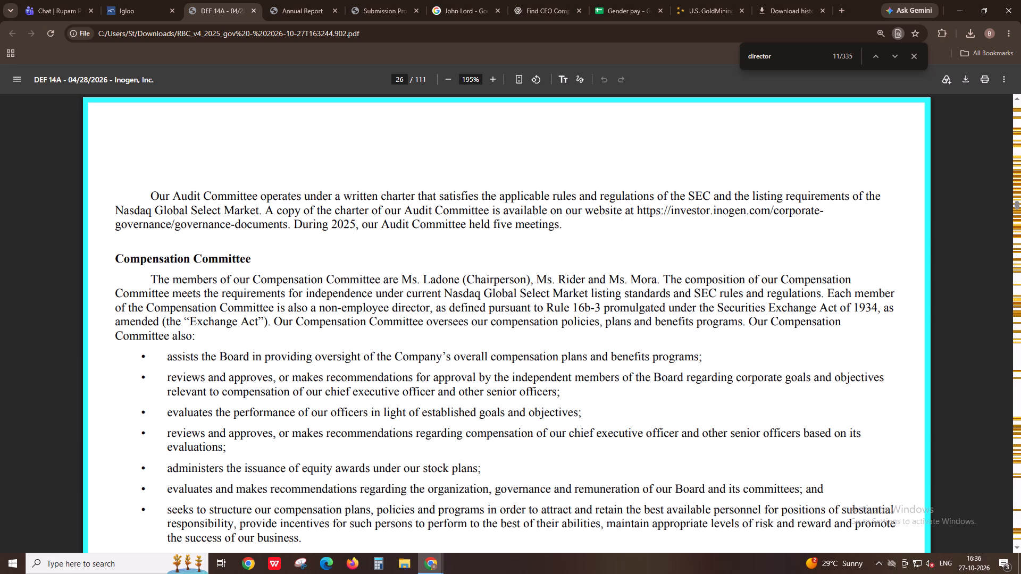
Expand the Compensation_nonexecutive field in Igloo and check the prior stage history for Compensation_independence and Compensation_nonexecutive.
{"action": "left_click", "coordinate": [148, 0]}
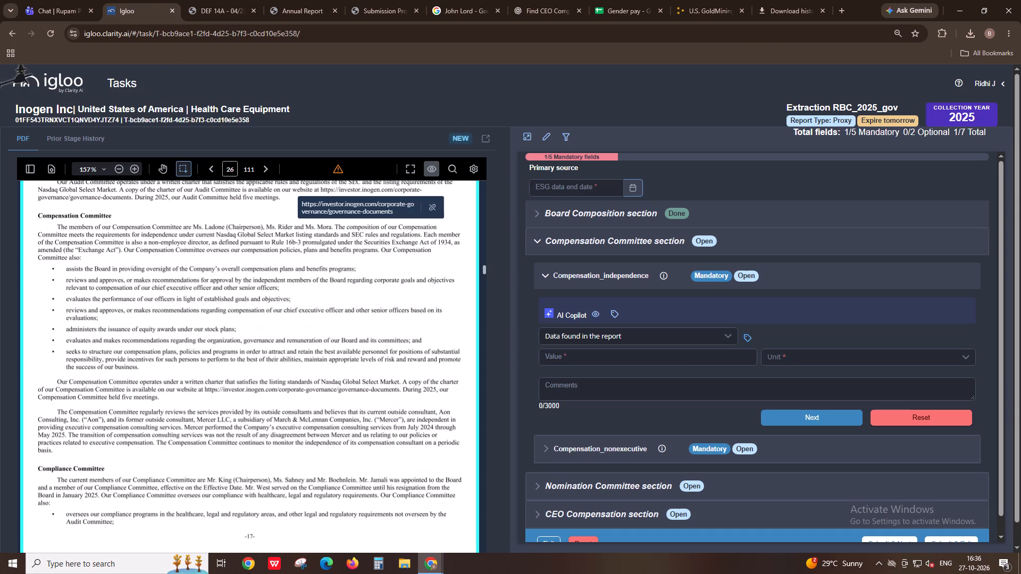
{"action": "left_click", "coordinate": [641, 451]}
{"action": "scroll", "coordinate": [641, 451], "scroll_direction": "down", "scroll_amount": 4}
{"action": "left_click", "coordinate": [48, 142]}
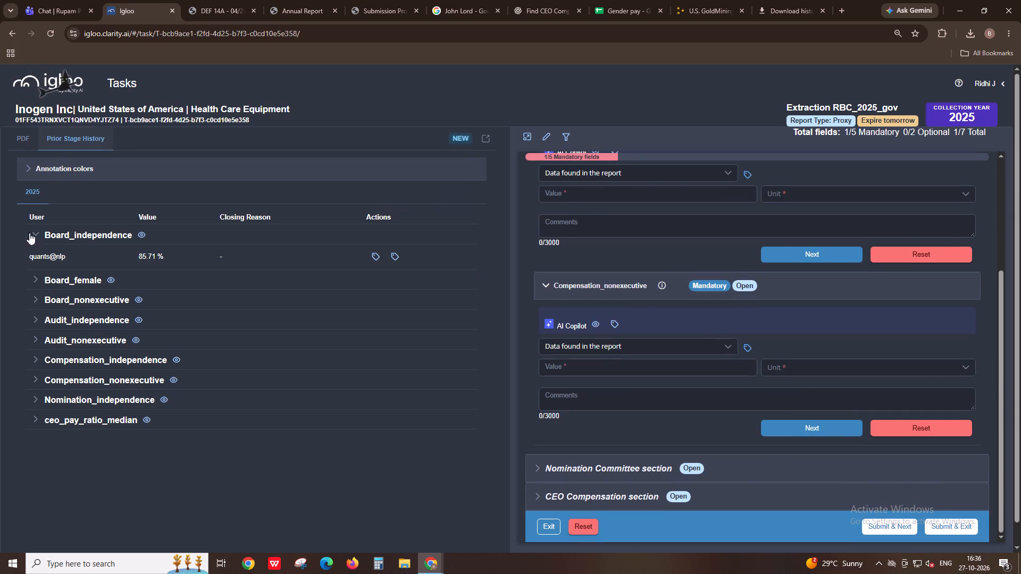
{"action": "double_click", "coordinate": [38, 360]}
{"action": "double_click", "coordinate": [34, 382]}
Examine the Compensation Committee text on page 26 and the Nominating and Governance Committee text on page 27 of the full proxy PDF.
{"action": "left_click", "coordinate": [20, 145]}
{"action": "left_click", "coordinate": [196, 0]}
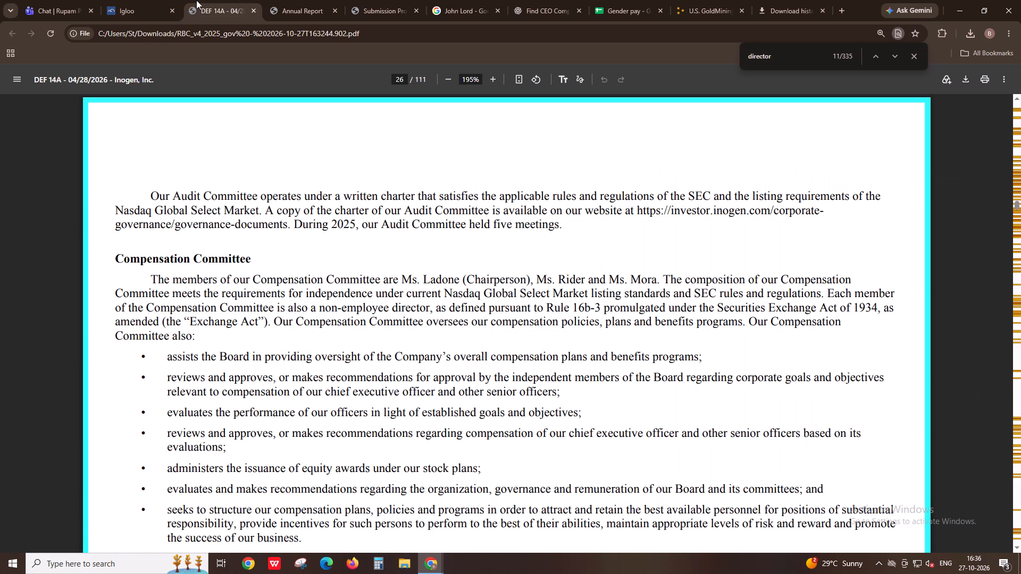
{"action": "scroll", "coordinate": [339, 409], "scroll_direction": "down", "scroll_amount": 5}
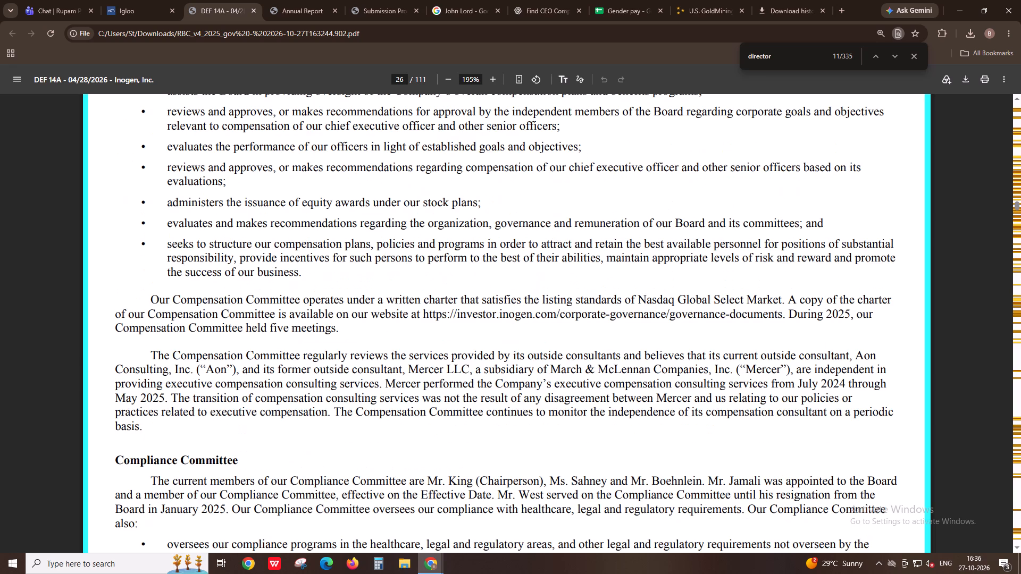
{"action": "scroll", "coordinate": [339, 410], "scroll_direction": "up", "scroll_amount": 1}
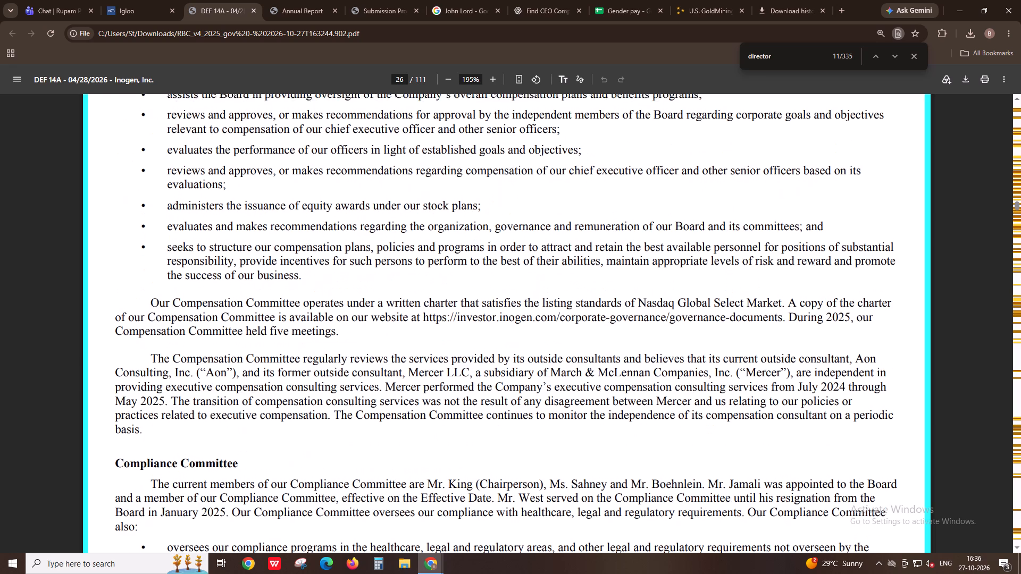
{"action": "left_click", "coordinate": [114, 0]}
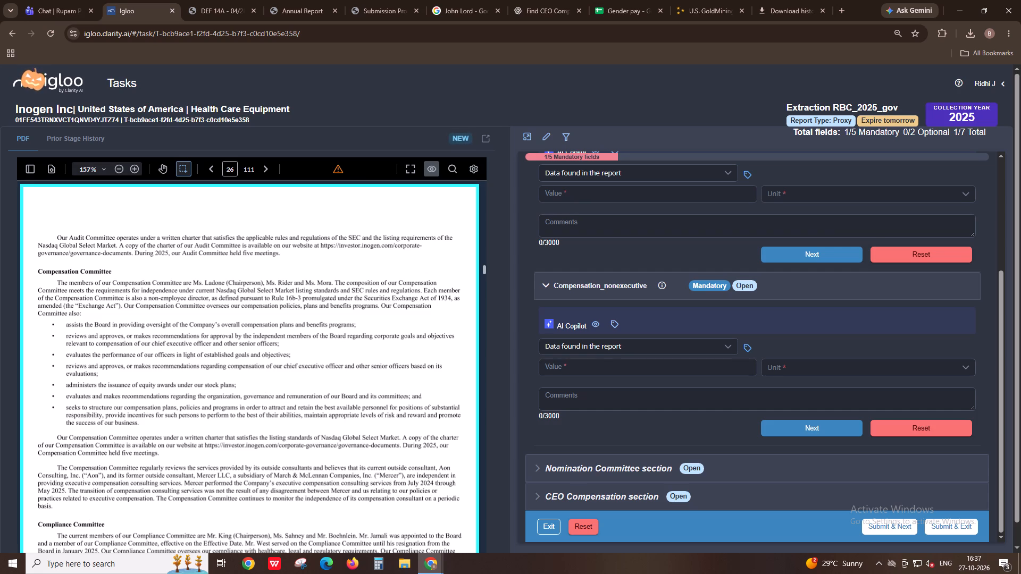
{"action": "left_click", "coordinate": [239, 0]}
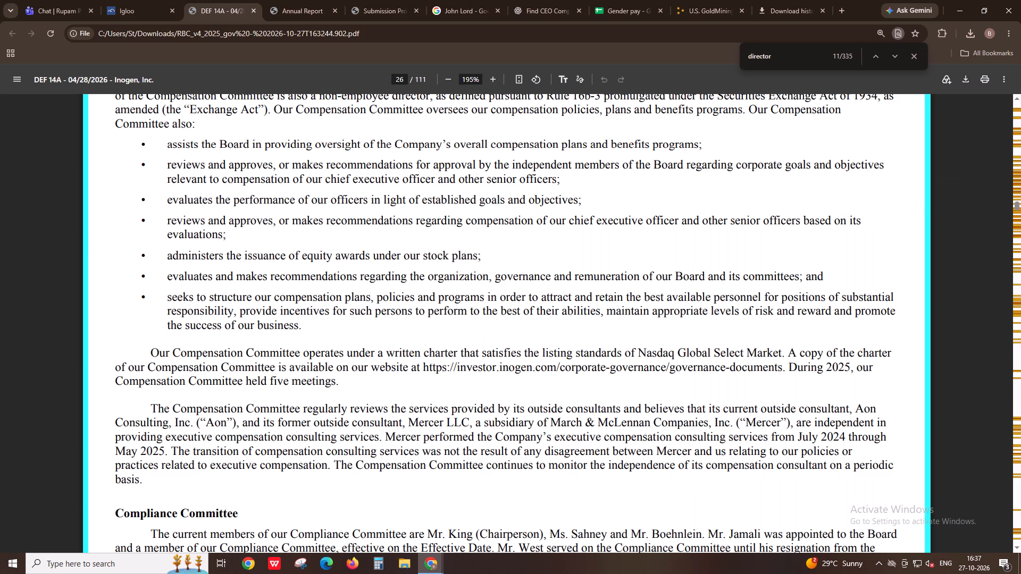
{"action": "scroll", "coordinate": [167, 369], "scroll_direction": "down", "scroll_amount": 14}
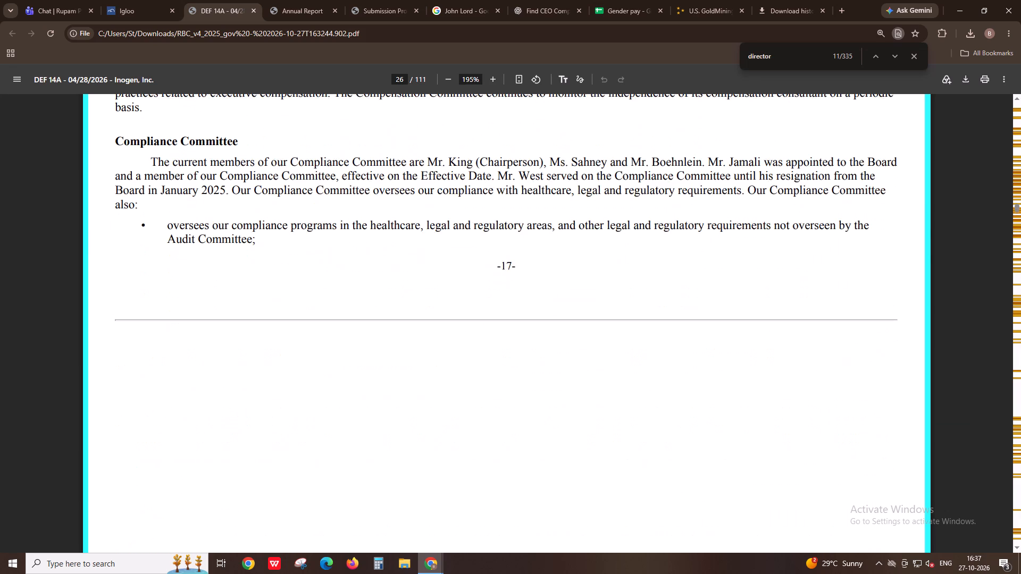
{"action": "left_click", "coordinate": [196, 0]}
{"action": "left_click", "coordinate": [144, 0]}
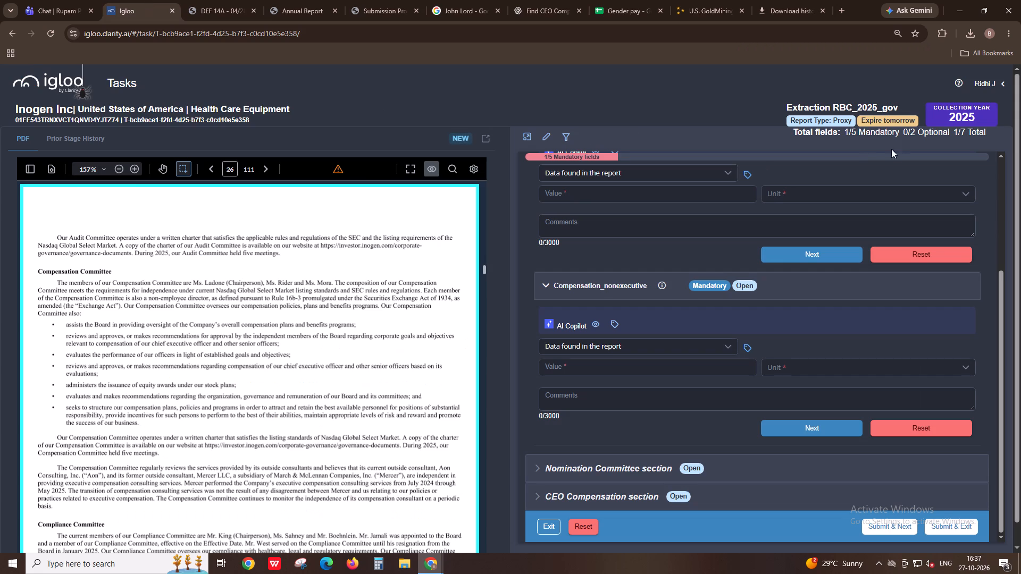
{"action": "left_click", "coordinate": [233, 0]}
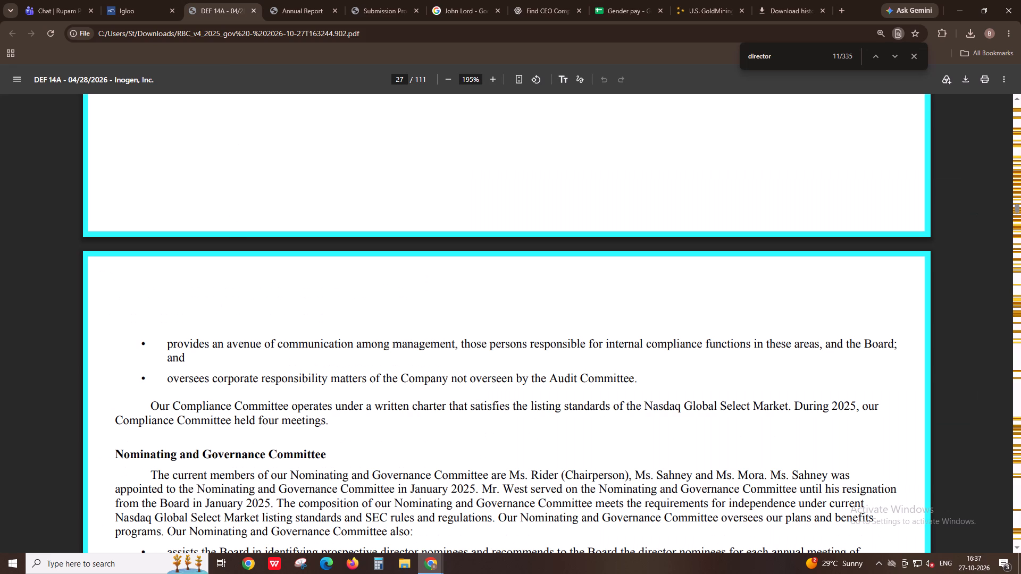
{"action": "scroll", "coordinate": [182, 400], "scroll_direction": "down", "scroll_amount": 7}
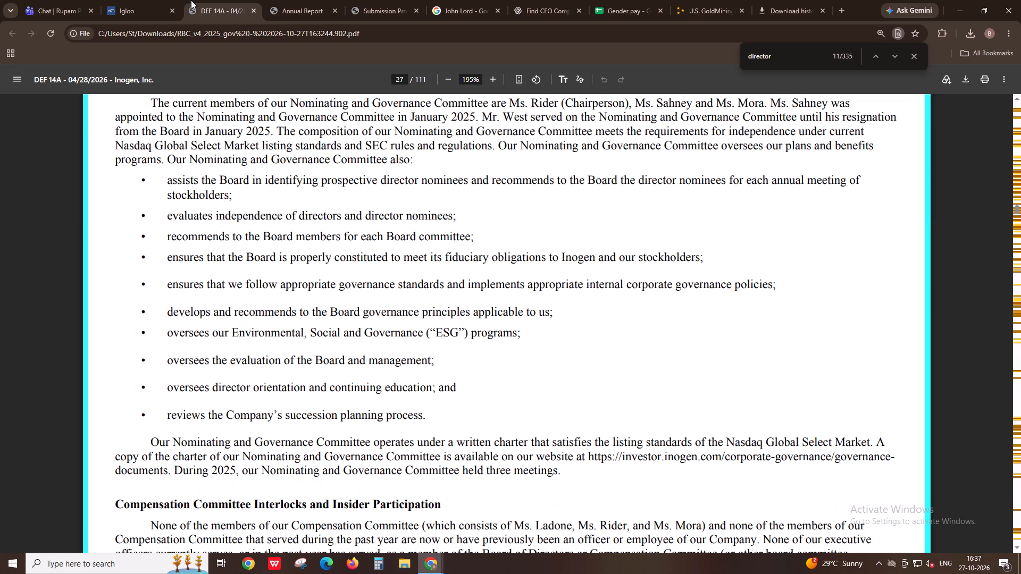
{"action": "left_click", "coordinate": [154, 0]}
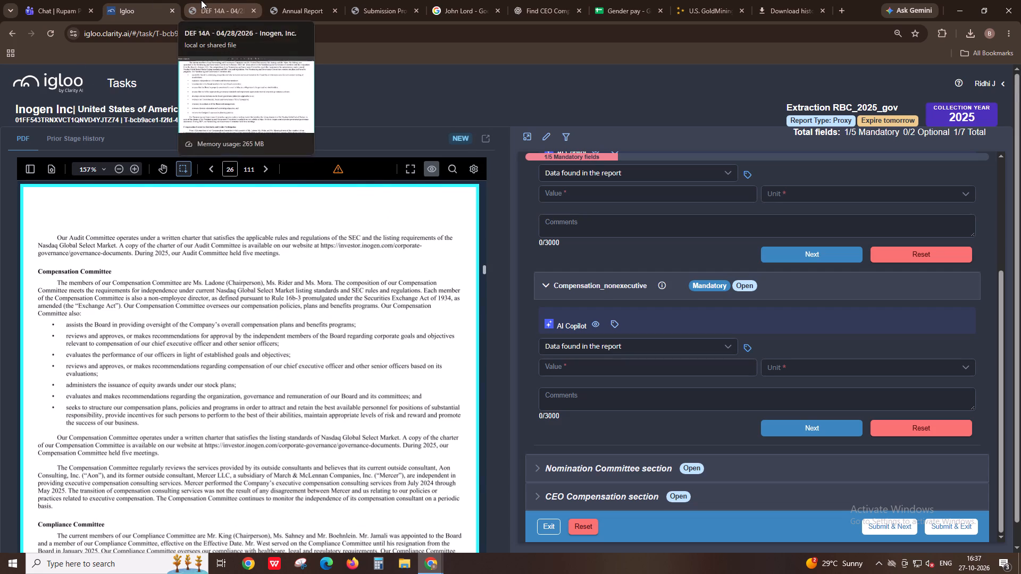
{"action": "left_click", "coordinate": [201, 0]}
Switch to the BHAVYA TRACKING spreadsheet and check the Governance Tracking and OT Tracking sheets.
{"action": "key", "text": "alt+Tab"}
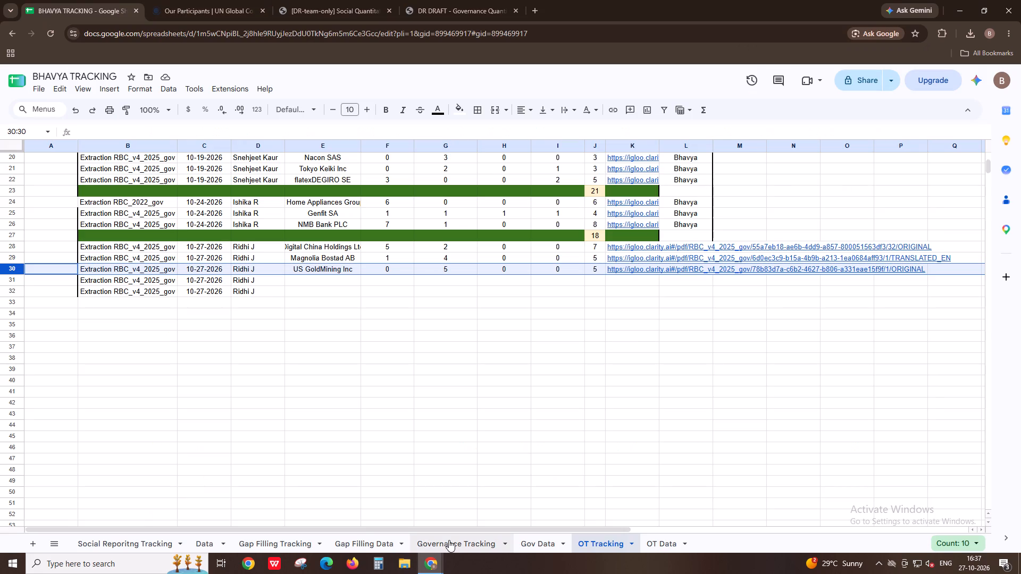
{"action": "left_click", "coordinate": [449, 540]}
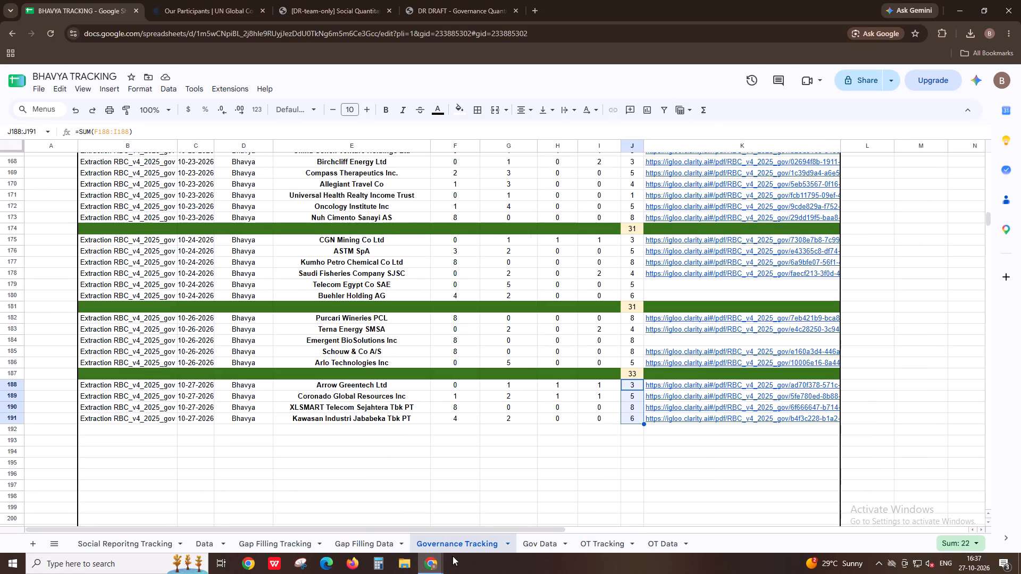
{"action": "left_click", "coordinate": [593, 541]}
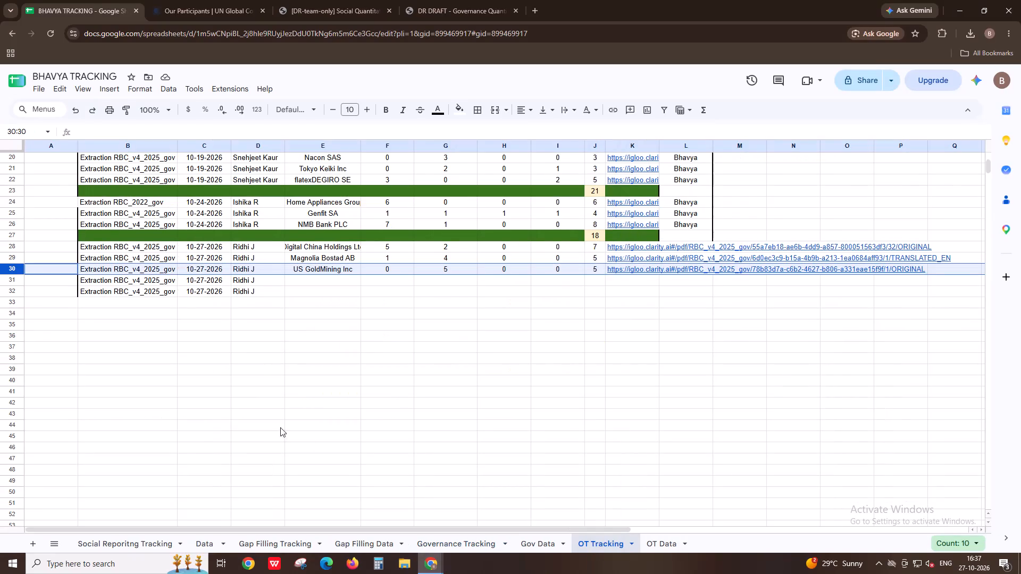
{"action": "left_click", "coordinate": [270, 425]}
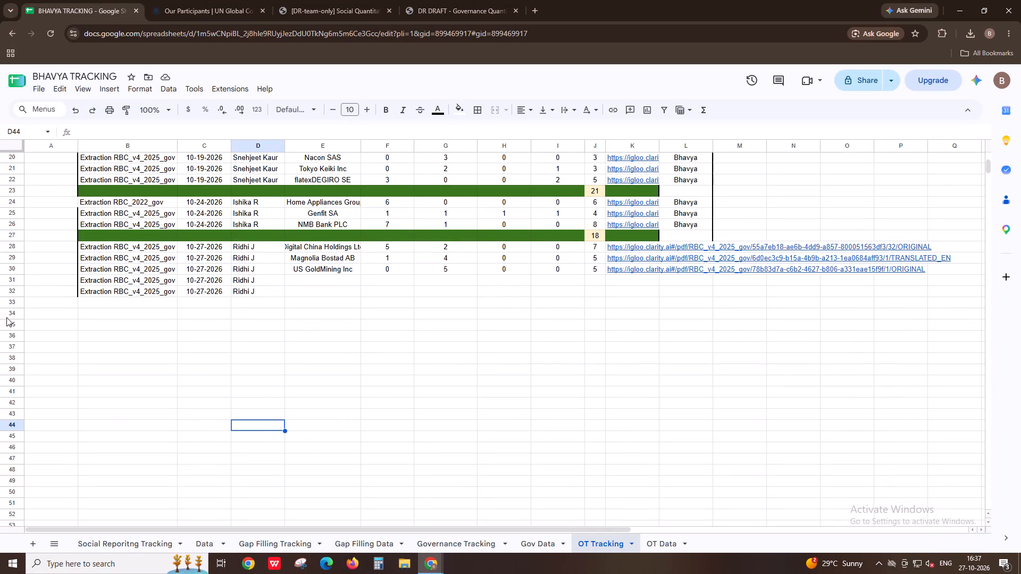
{"action": "key", "text": "alt+Tab"}
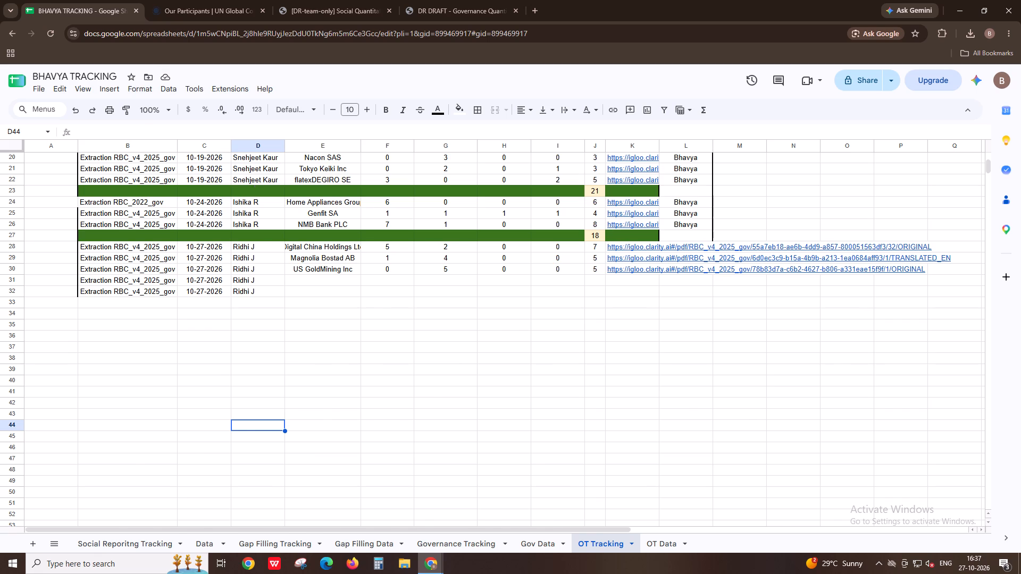
Recheck the Compensation Committee passage on page 26 of the full proxy PDF and enter 100 as the Compensation_independence value in Igloo.
{"action": "scroll", "coordinate": [291, 329], "scroll_direction": "up", "scroll_amount": 6}
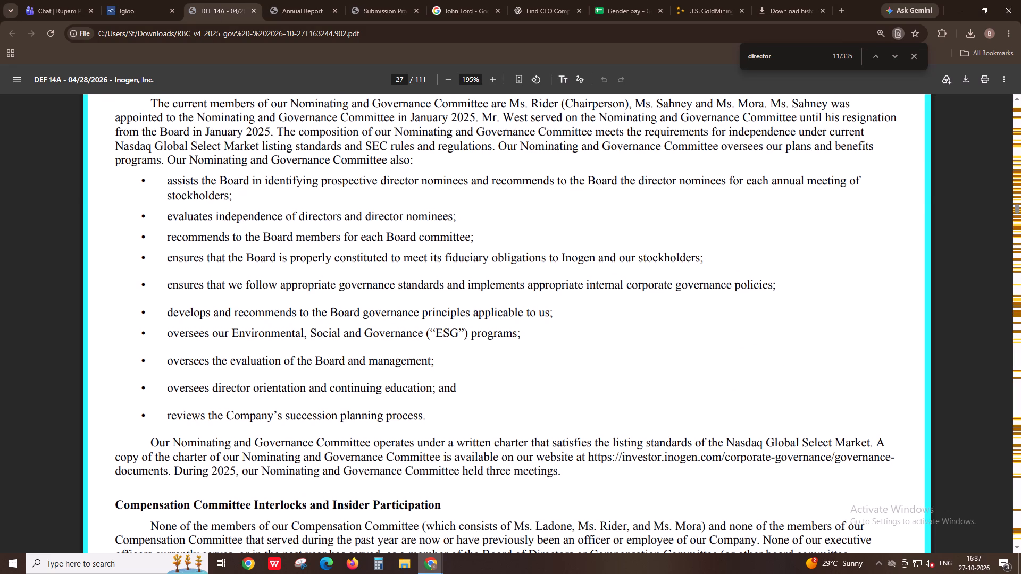
{"action": "scroll", "coordinate": [291, 329], "scroll_direction": "down", "scroll_amount": 5}
{"action": "scroll", "coordinate": [291, 329], "scroll_direction": "up", "scroll_amount": 11}
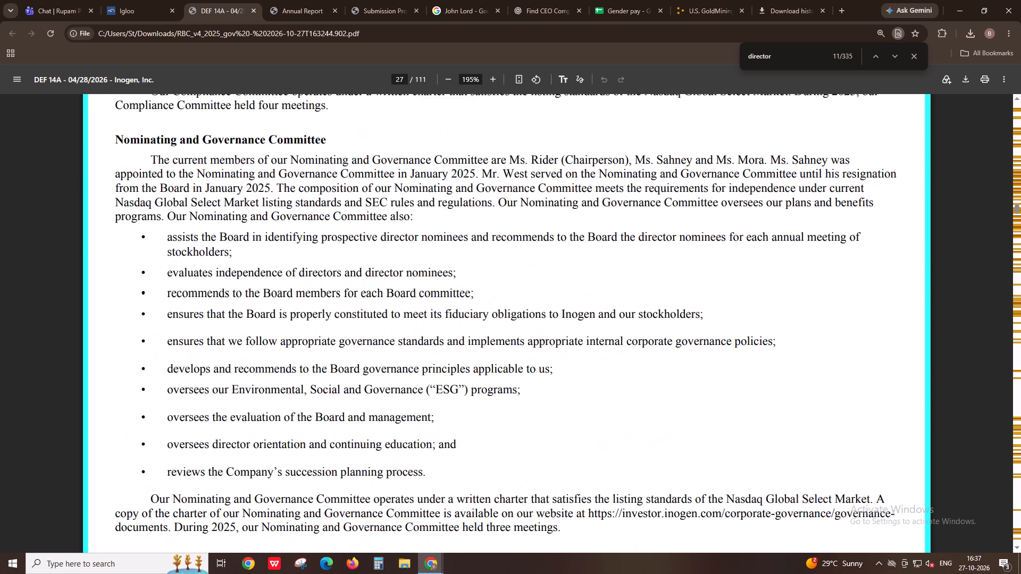
{"action": "scroll", "coordinate": [306, 330], "scroll_direction": "up", "scroll_amount": 12}
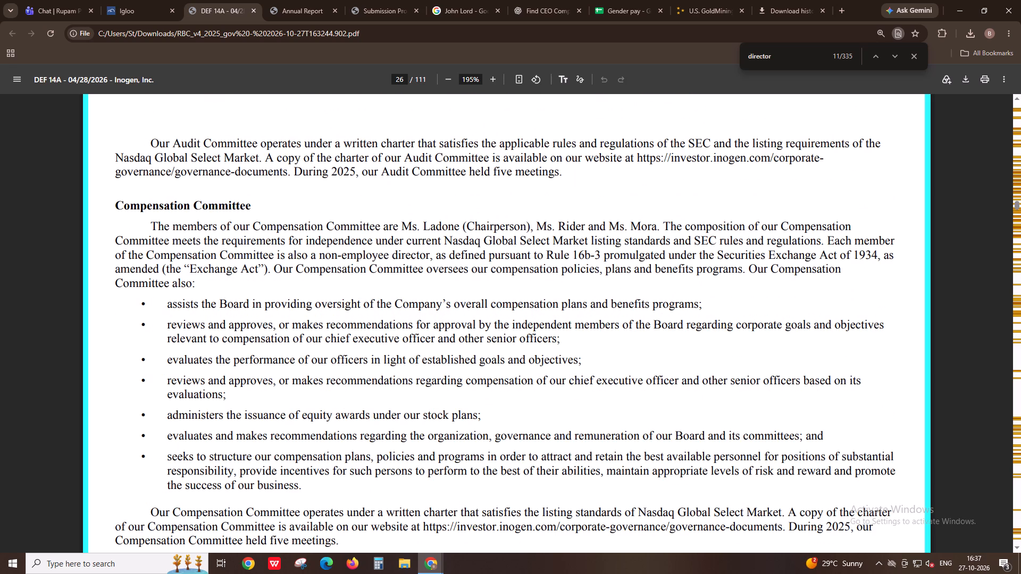
{"action": "left_click", "coordinate": [188, 0]}
{"action": "left_click", "coordinate": [157, 0]}
{"action": "scroll", "coordinate": [636, 307], "scroll_direction": "up", "scroll_amount": 2}
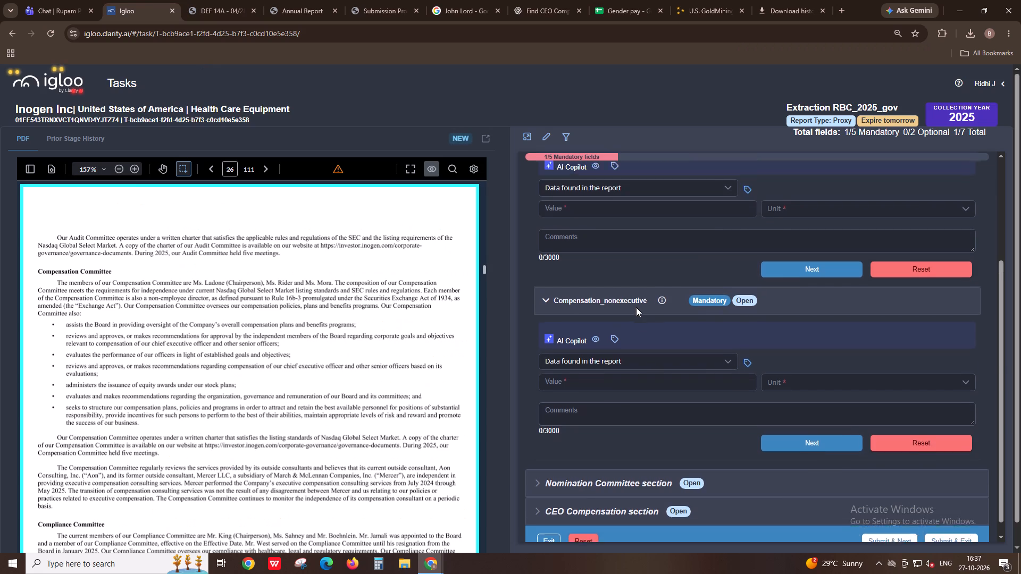
{"action": "left_click", "coordinate": [638, 300]}
{"action": "type", "text": "100"}
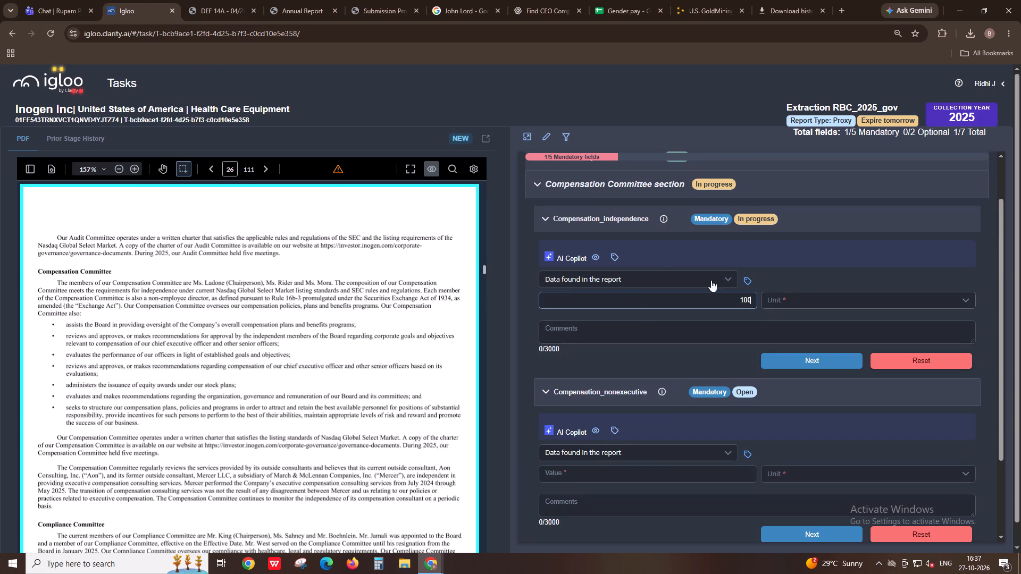
Temporarily mark Compensation_independence as Data not found to read last year's extract and comment, and restore Data found in the report.
{"action": "left_click", "coordinate": [673, 272]}
{"action": "left_click", "coordinate": [640, 314]}
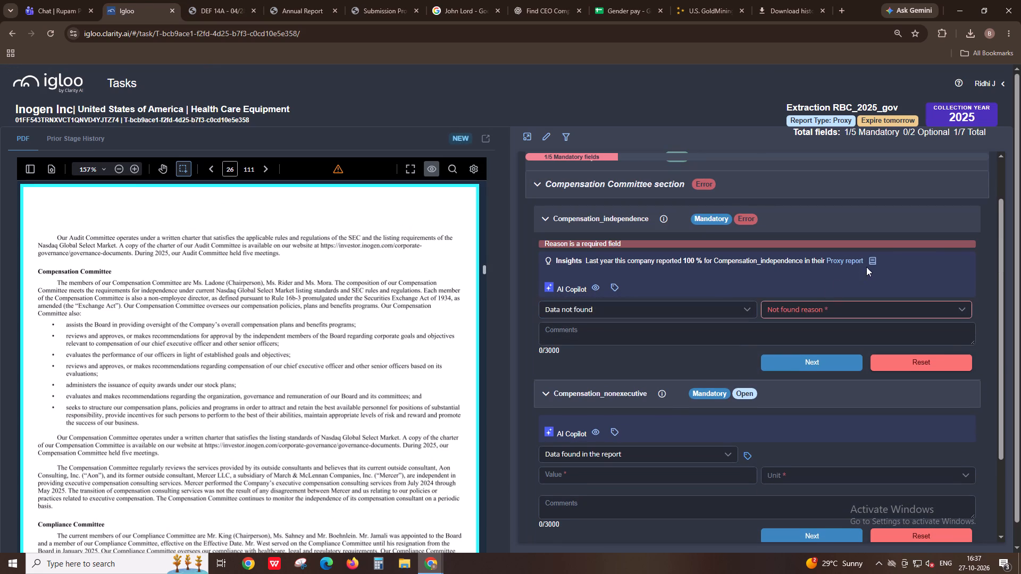
{"action": "left_click", "coordinate": [871, 263]}
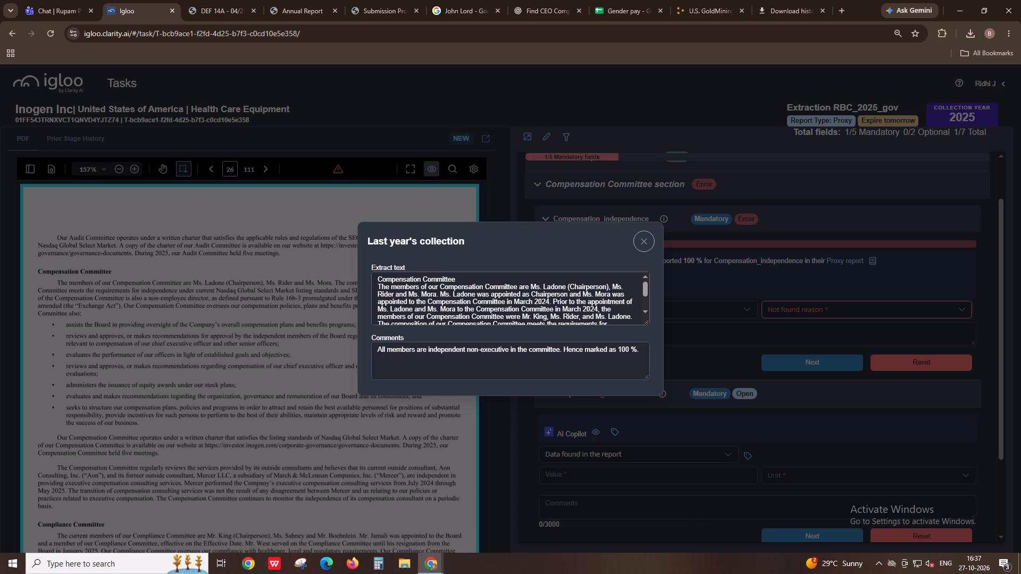
{"action": "scroll", "coordinate": [529, 316], "scroll_direction": "down", "scroll_amount": 1}
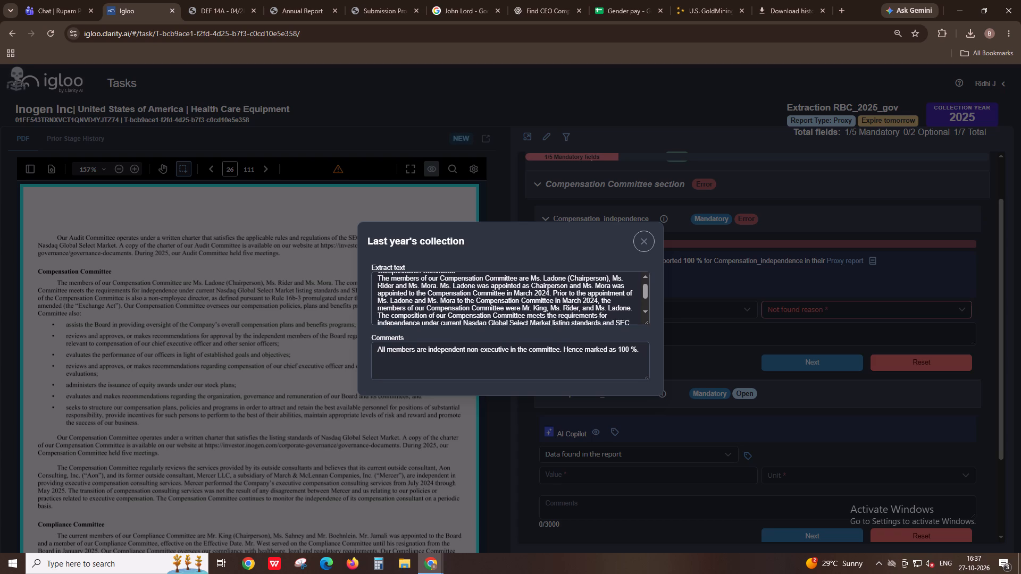
{"action": "left_click", "coordinate": [634, 245]}
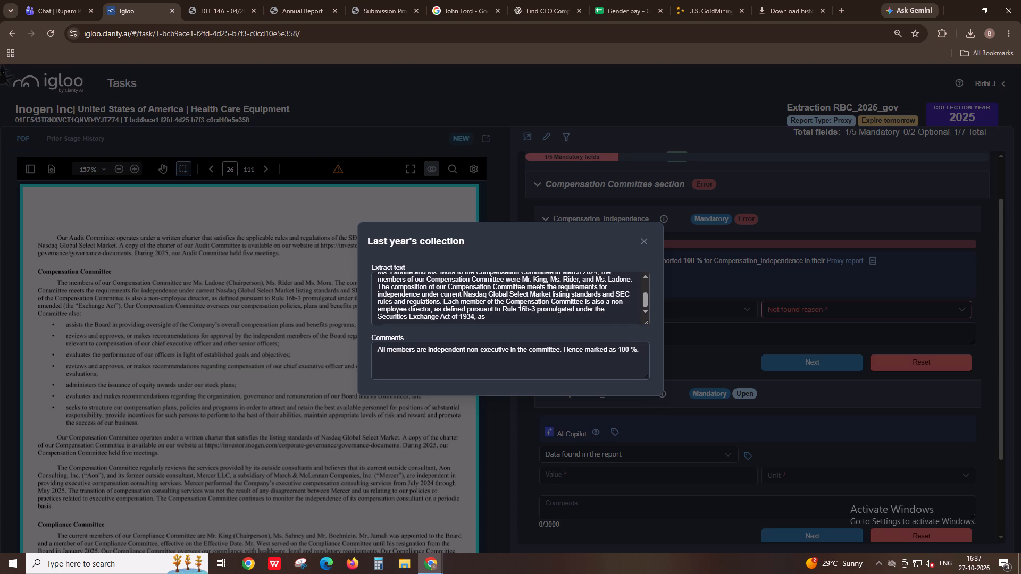
{"action": "left_click", "coordinate": [641, 239]}
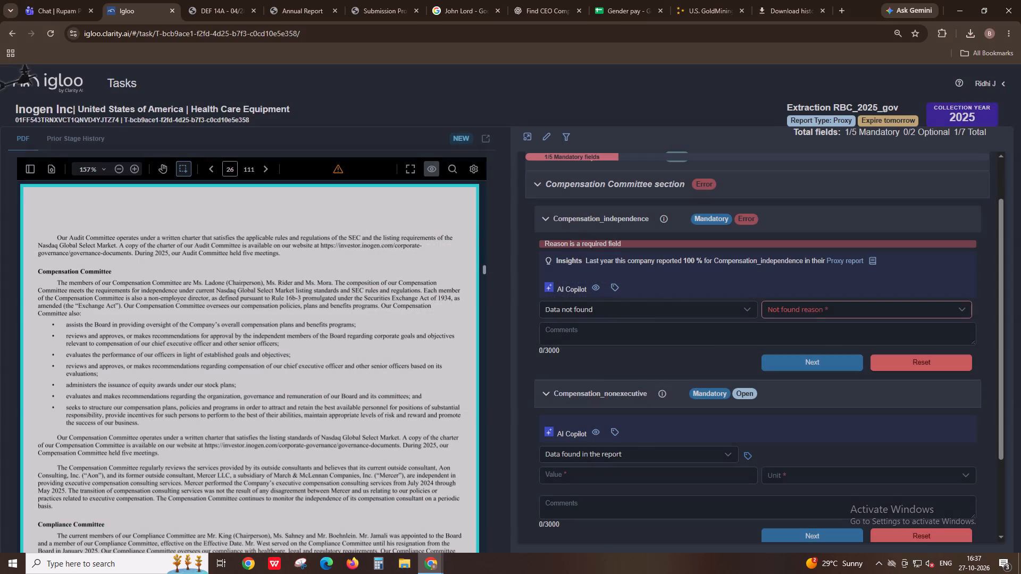
{"action": "left_click", "coordinate": [813, 308]}
{"action": "left_click", "coordinate": [699, 303]}
{"action": "left_click", "coordinate": [658, 332]}
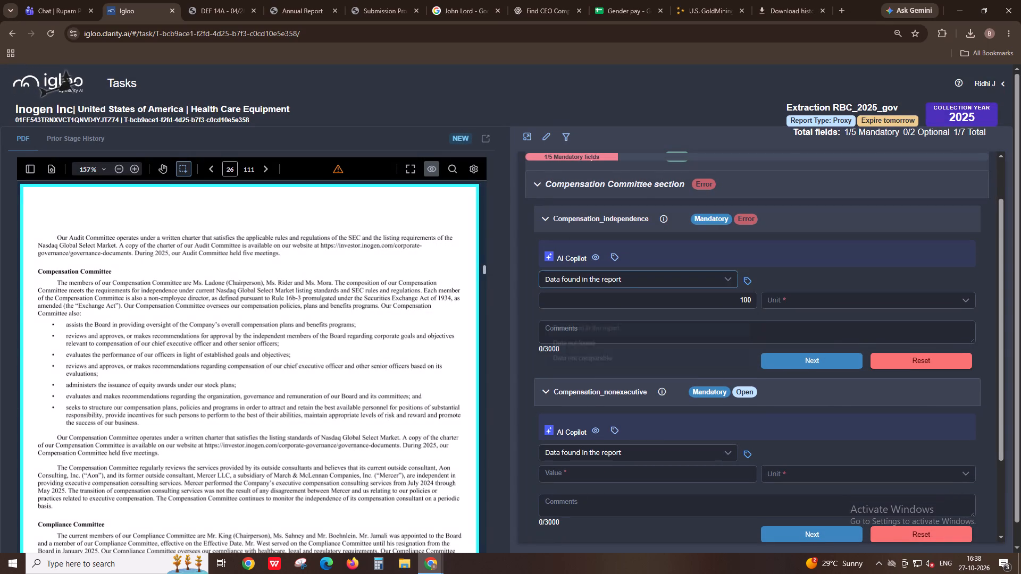
Set the Compensation_independence unit to %, tag the page 26 passage beginning "The members of our Compensation Committee" as source, and complete the field.
{"action": "left_click", "coordinate": [775, 301]}
{"action": "left_click", "coordinate": [775, 315]}
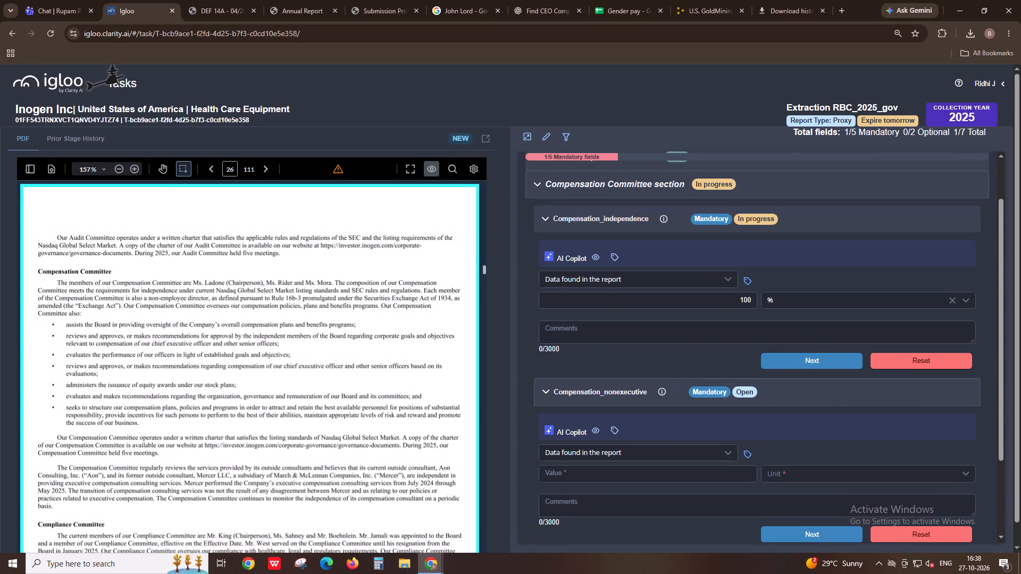
{"action": "left_click", "coordinate": [749, 276]}
{"action": "left_click_drag", "start_coordinate": [51, 280], "coordinate": [388, 309]}
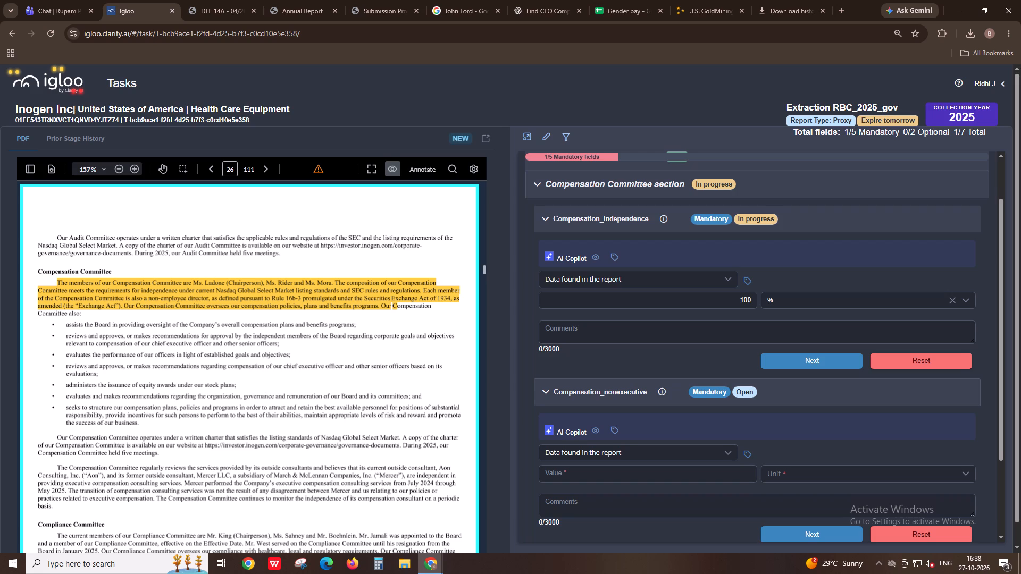
{"action": "left_click_drag", "start_coordinate": [388, 309], "coordinate": [379, 310]}
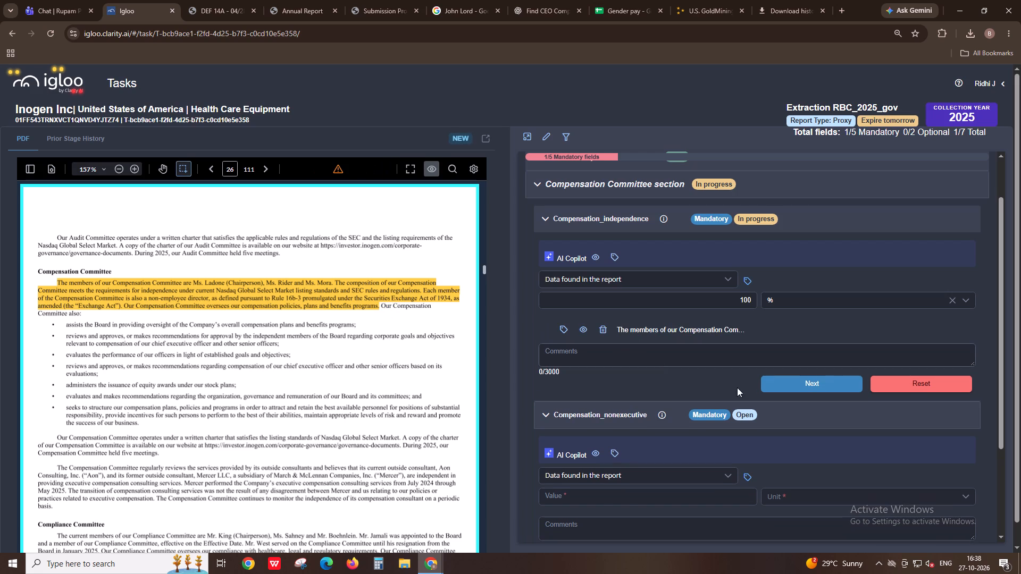
{"action": "left_click", "coordinate": [834, 383]}
Set the Compensation_nonexecutive value to 100 with the unit %.
{"action": "left_click_drag", "start_coordinate": [761, 366], "coordinate": [753, 367]}
{"action": "left_click", "coordinate": [721, 371]}
{"action": "type", "text": "10"}
{"action": "key", "text": "0"}
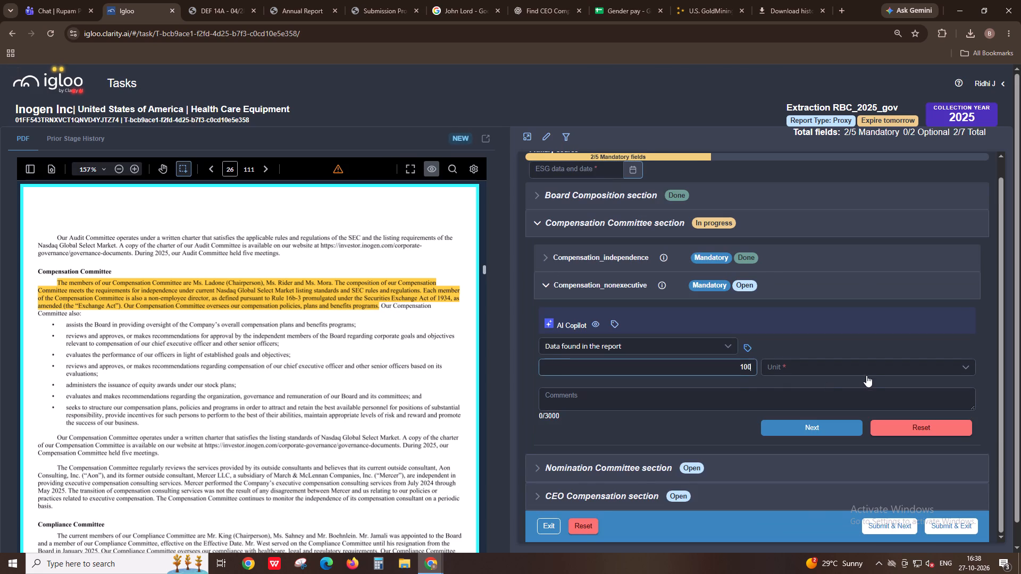
{"action": "left_click", "coordinate": [865, 373]}
{"action": "left_click", "coordinate": [858, 383]}
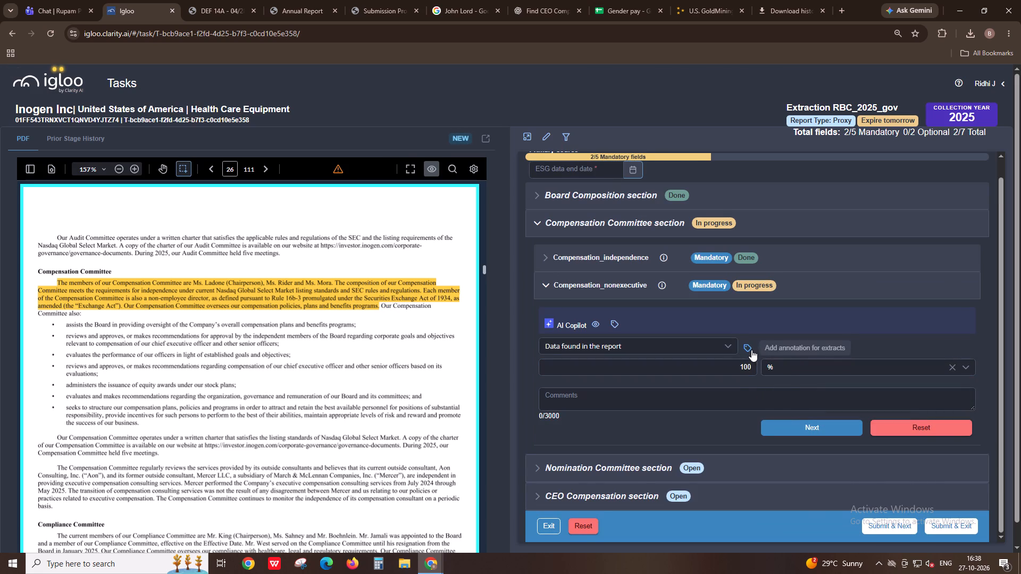
Tag the page 26 passage beginning "The members of our Compensation Committee" as the Compensation_nonexecutive source and complete the field.
{"action": "left_click", "coordinate": [751, 350]}
{"action": "left_click_drag", "start_coordinate": [56, 281], "coordinate": [209, 306]}
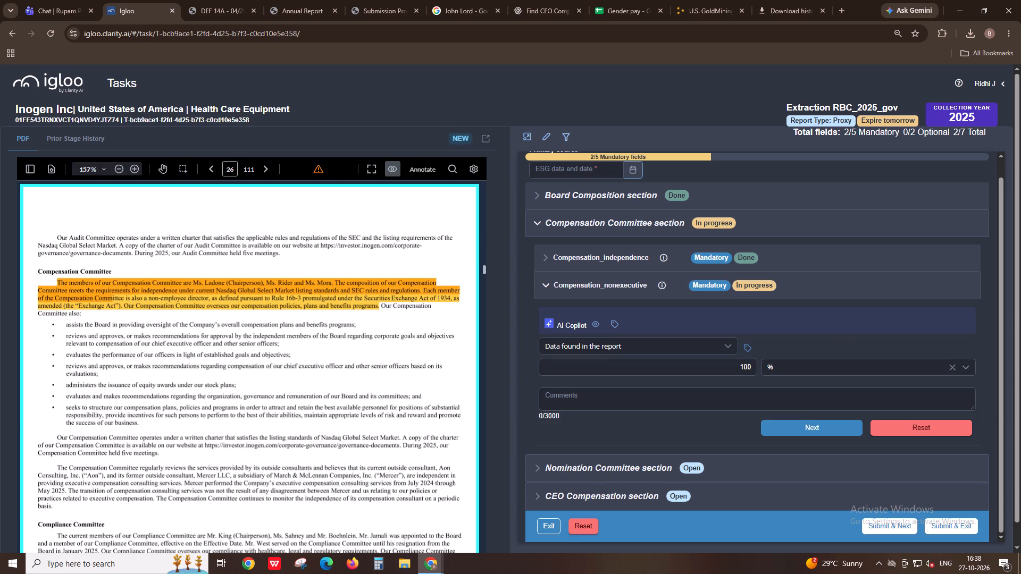
{"action": "left_click_drag", "start_coordinate": [209, 306], "coordinate": [378, 309]}
{"action": "left_click", "coordinate": [789, 448]}
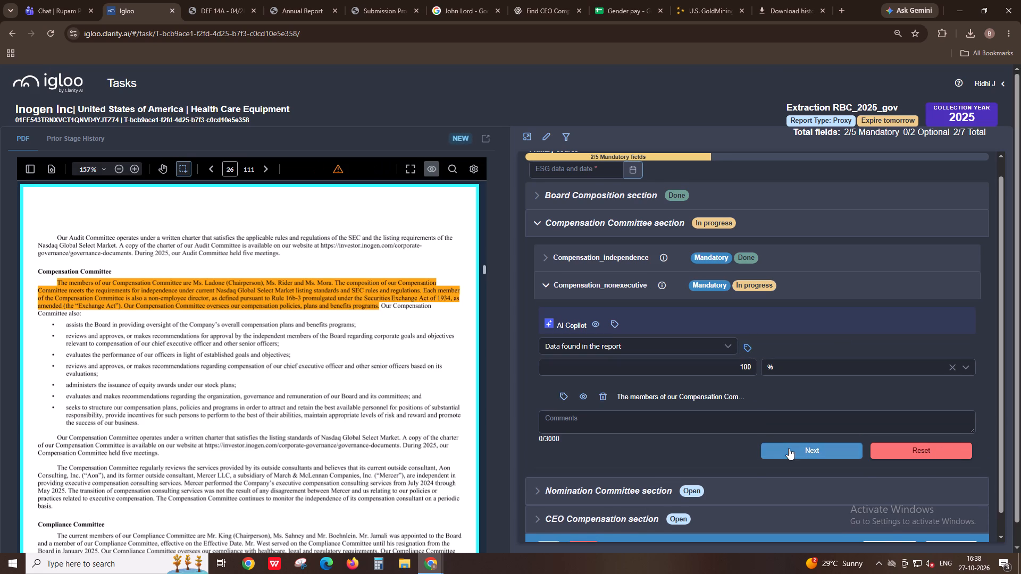
Find the Nominating and Governance Committee passage on page 27 and set the Nomination_independence value to 100 with the unit %.
{"action": "scroll", "coordinate": [79, 303], "scroll_direction": "down", "scroll_amount": 8}
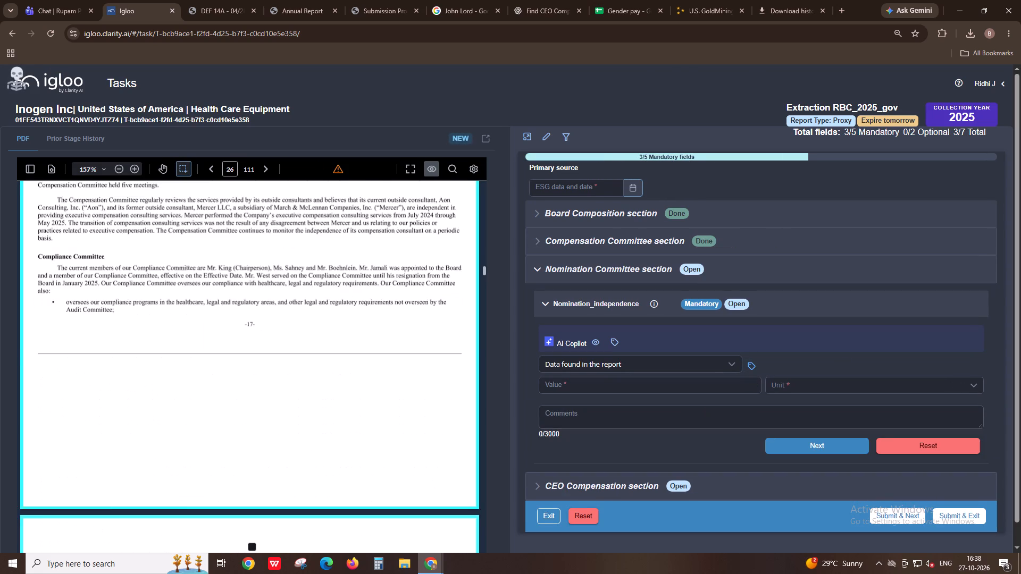
{"action": "scroll", "coordinate": [79, 303], "scroll_direction": "down", "scroll_amount": 4}
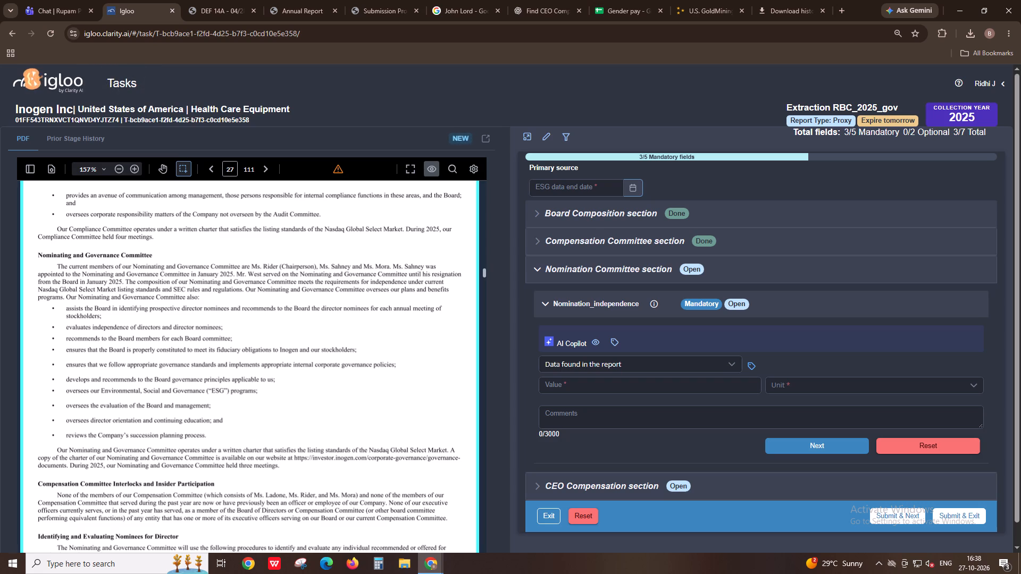
{"action": "left_click", "coordinate": [660, 392]}
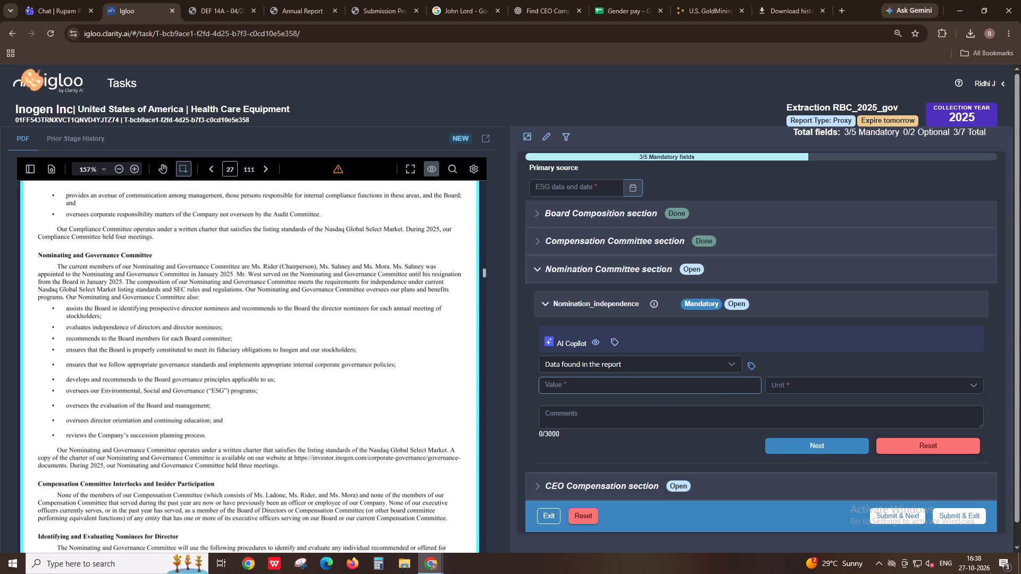
{"action": "type", "text": "10"}
{"action": "key", "text": "0"}
{"action": "left_click", "coordinate": [796, 387]}
{"action": "left_click", "coordinate": [797, 407]}
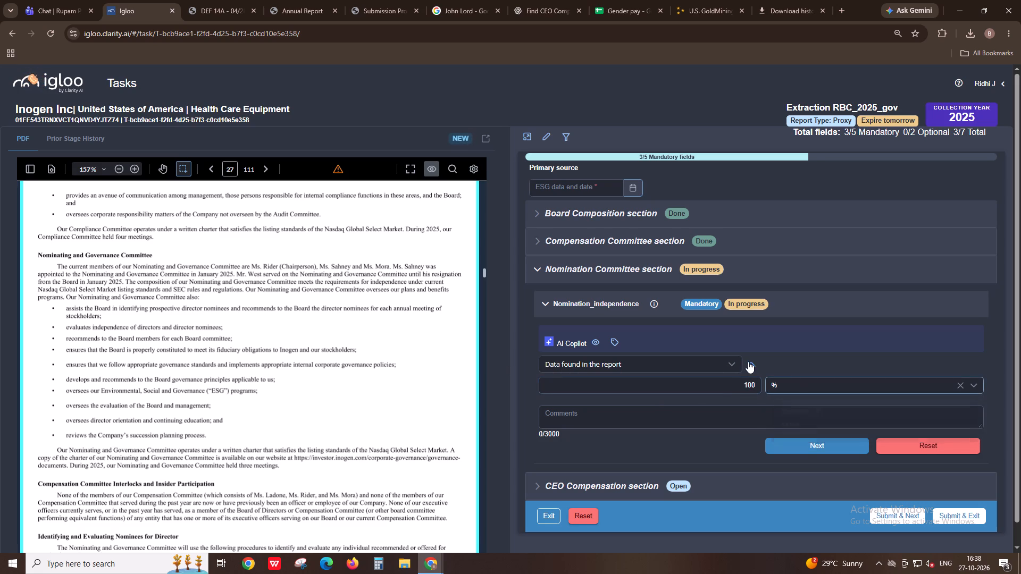
Tag the page 27 passage beginning "The current members of our Nominating and Governance Committee" as the Nomination_independence source and complete the field.
{"action": "left_click", "coordinate": [742, 364]}
{"action": "left_click_drag", "start_coordinate": [56, 267], "coordinate": [118, 276]}
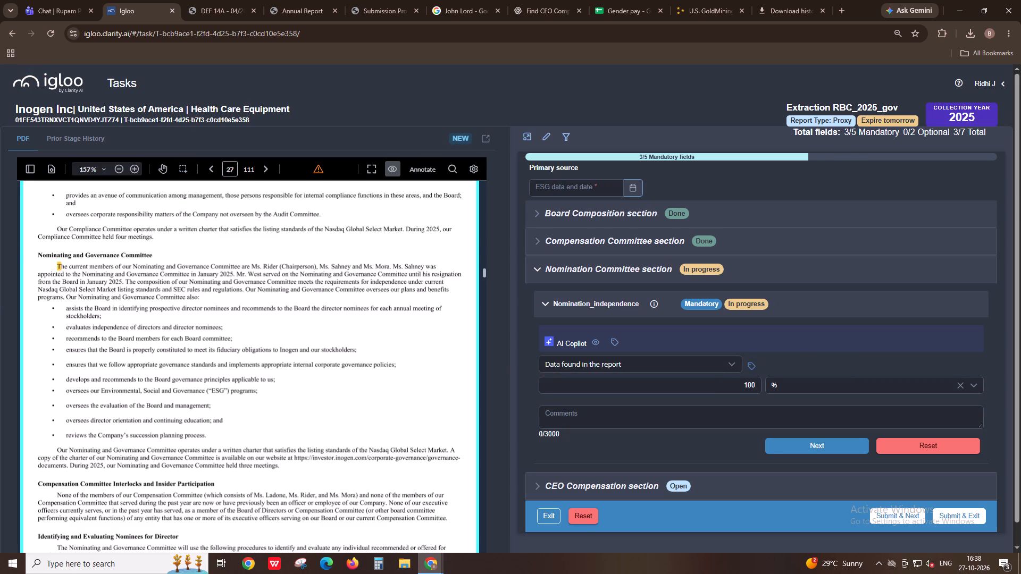
{"action": "left_click_drag", "start_coordinate": [118, 276], "coordinate": [60, 301]}
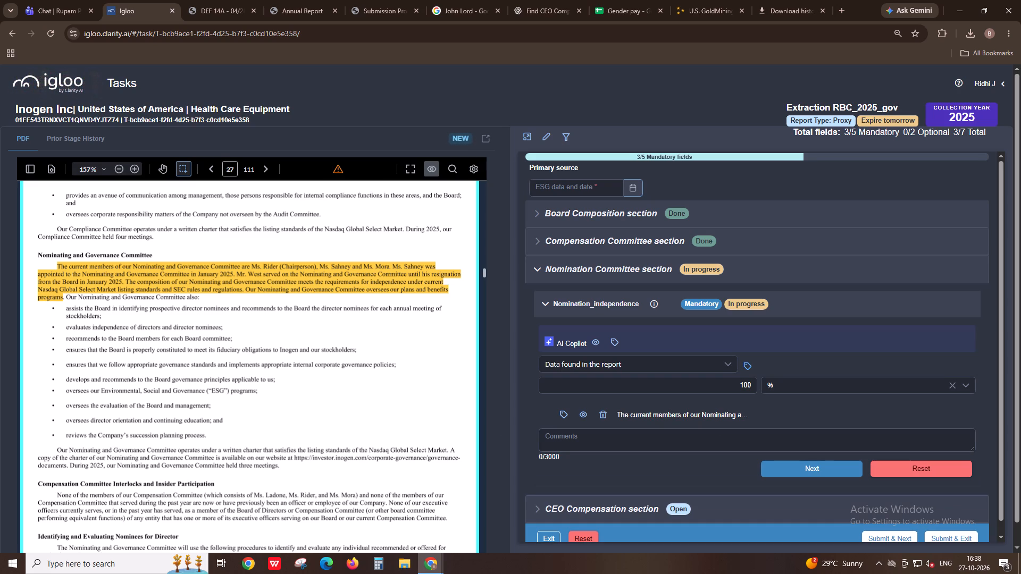
{"action": "left_click_drag", "start_coordinate": [802, 458], "coordinate": [801, 469]}
{"action": "left_click", "coordinate": [801, 469]}
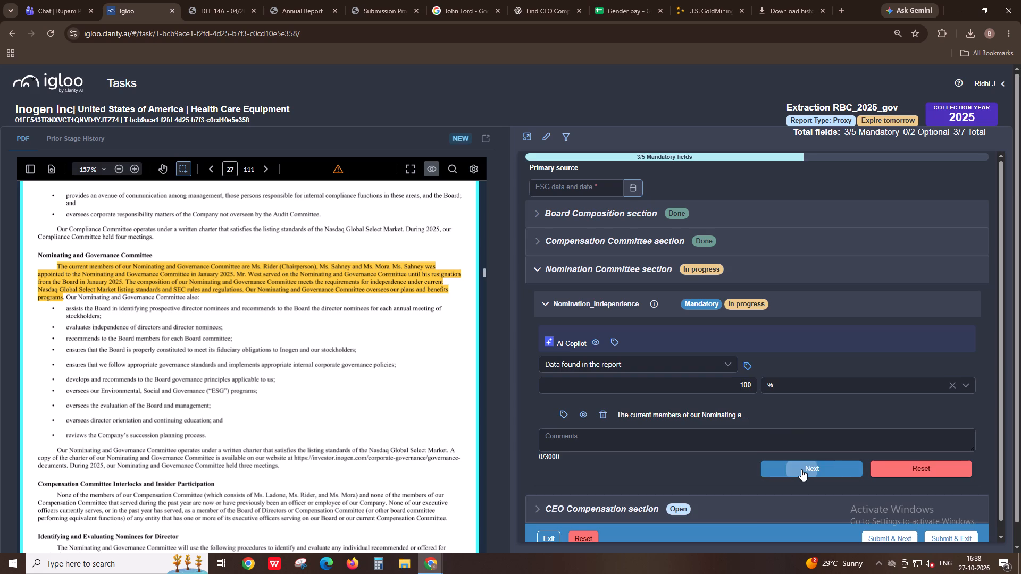
Show the AI Copilot source for ceo_pay_ratio_median, enter 35:1 as the value, and choose the unit RATIO.
{"action": "left_click", "coordinate": [613, 368]}
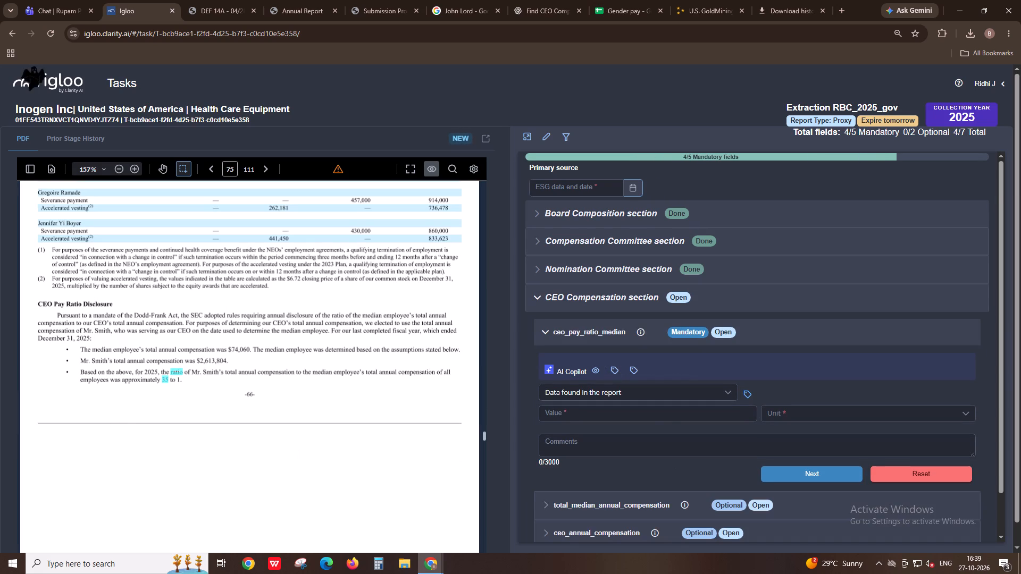
{"action": "scroll", "coordinate": [700, 452], "scroll_direction": "down", "scroll_amount": 1}
{"action": "left_click", "coordinate": [709, 377]}
{"action": "left_click", "coordinate": [708, 367]}
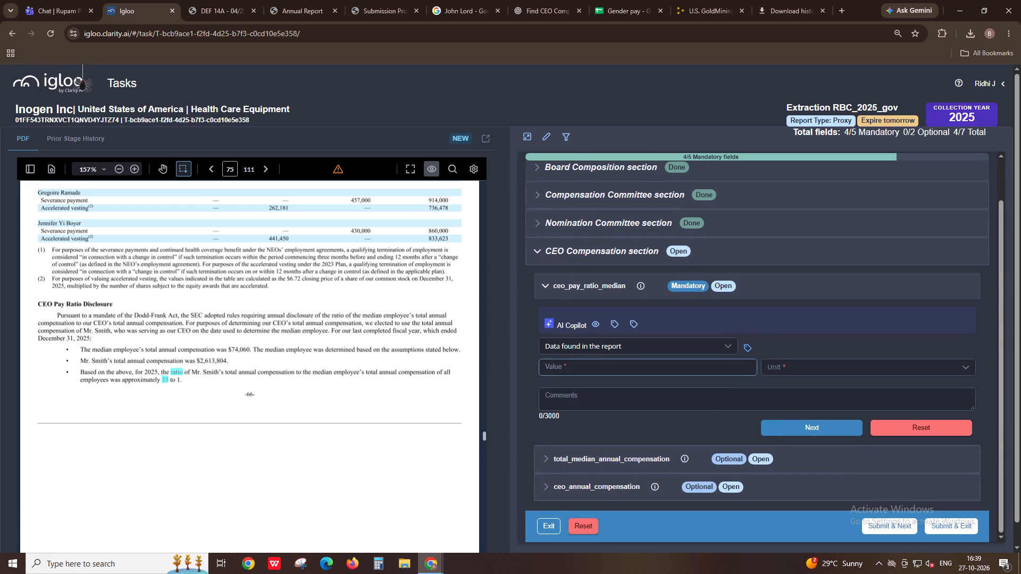
{"action": "type", "text": "35"}
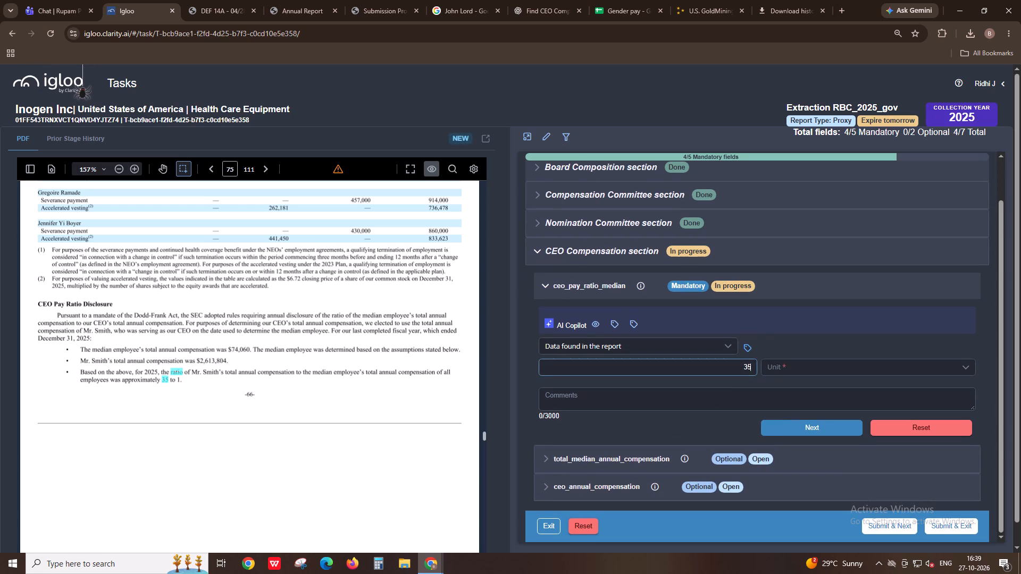
{"action": "key", "text": "shift+colon"}
{"action": "type", "text": ":1"}
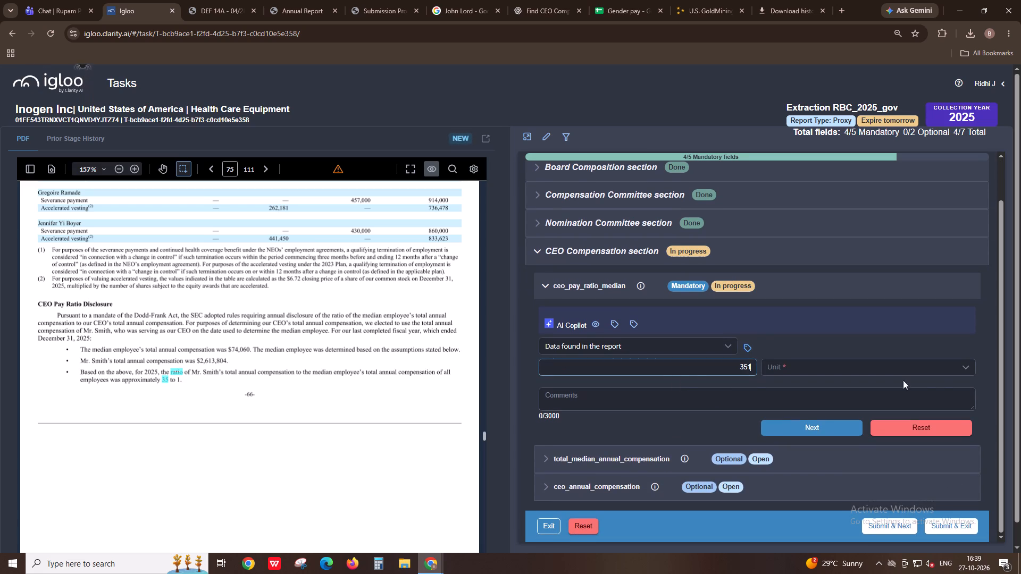
{"action": "left_click", "coordinate": [924, 368]}
{"action": "left_click", "coordinate": [824, 411]}
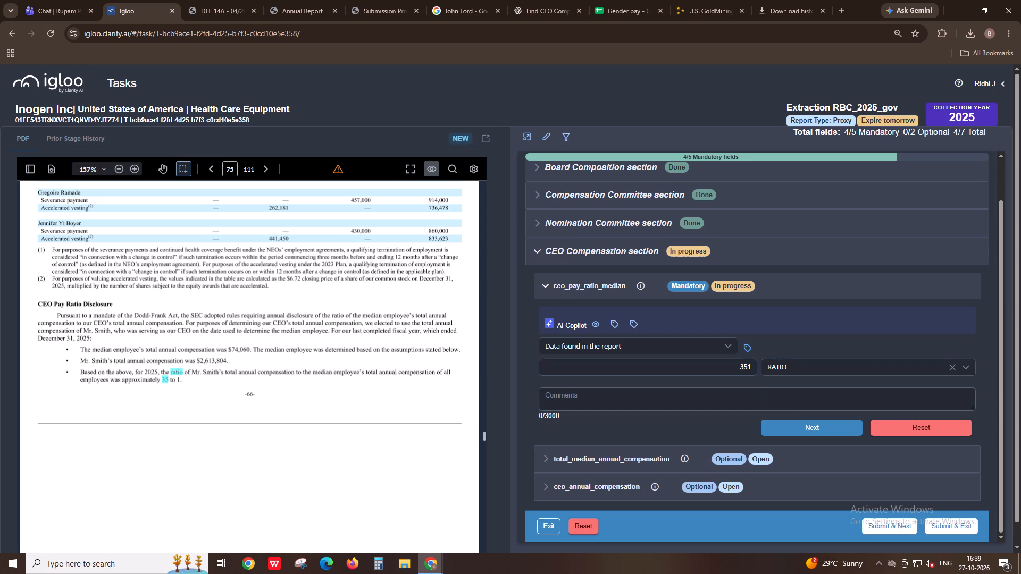
Try separating the ratio's digits in the ceo_pay_ratio_median value, and correct the value to 35.
{"action": "left_click", "coordinate": [751, 367]}
{"action": "key", "text": "Left"}
{"action": "key", "text": "minus"}
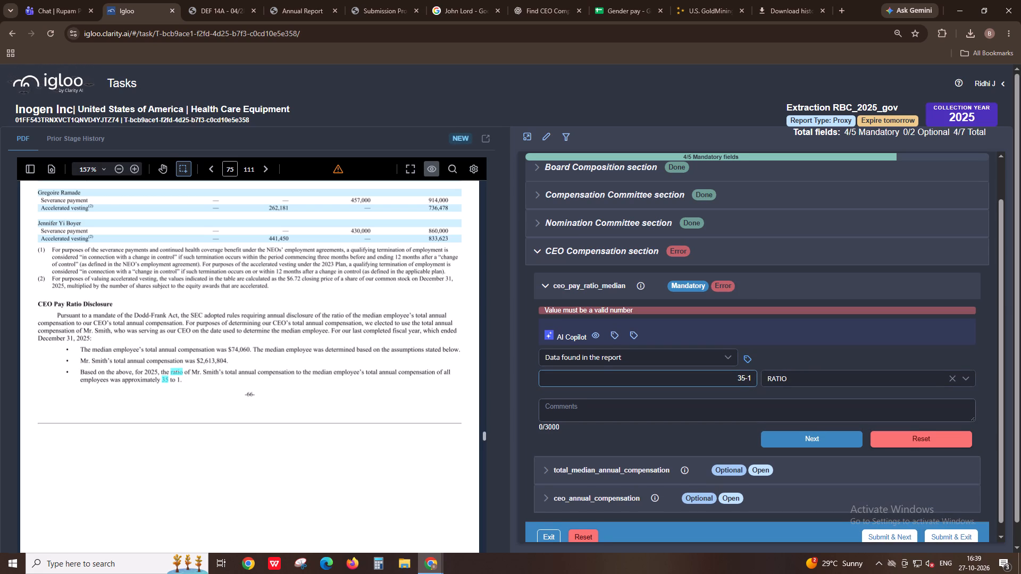
{"action": "key", "text": "BackSpace"}
{"action": "type", "text": ":::"}
{"action": "key", "text": "Right"}
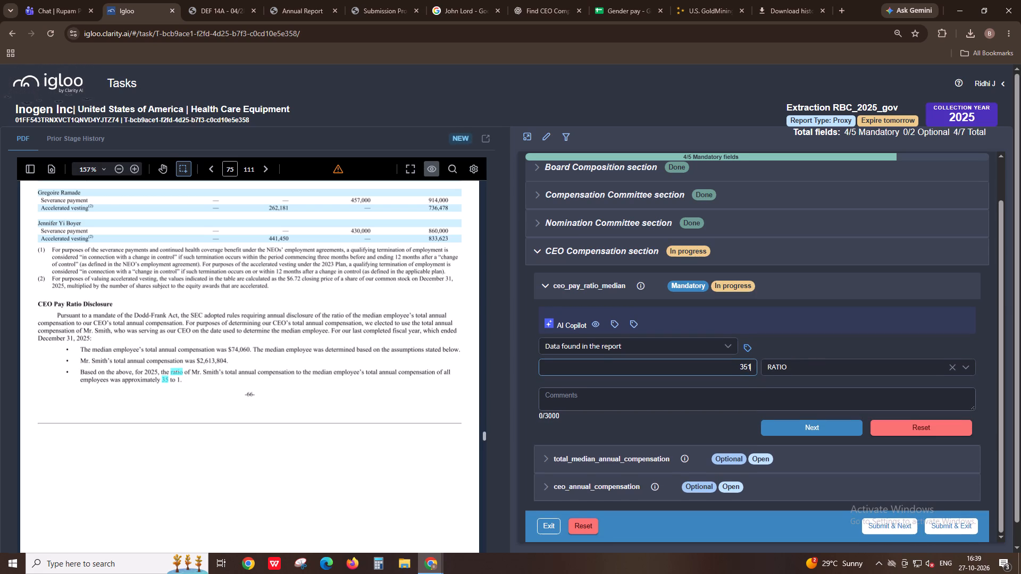
{"action": "key", "text": "BackSpace"}
Check the ceo_pay_ratio_median entry in the prior stage history and return to the PDF.
{"action": "left_click", "coordinate": [60, 129]}
{"action": "left_click", "coordinate": [37, 412]}
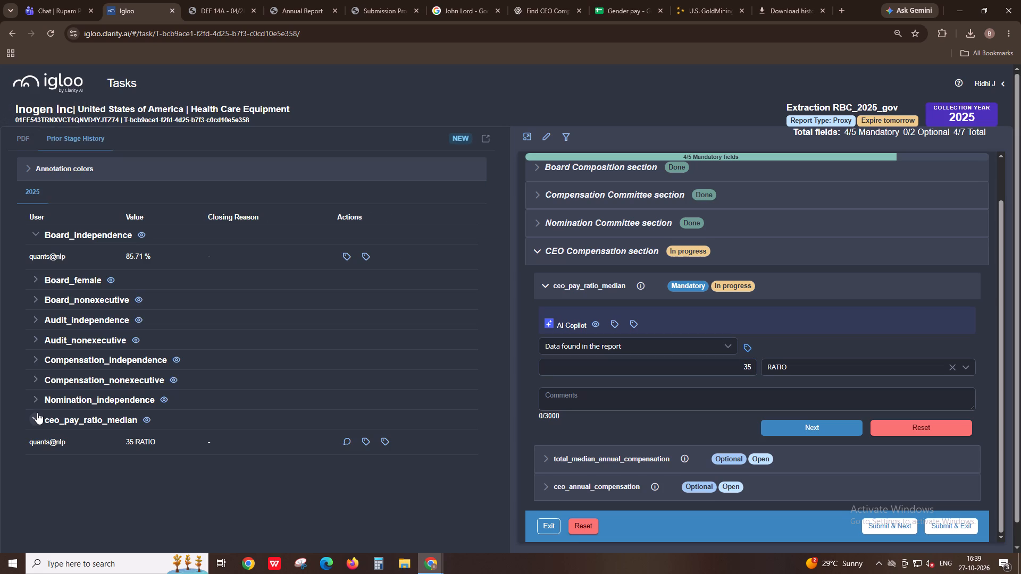
{"action": "left_click", "coordinate": [37, 412]}
{"action": "left_click", "coordinate": [19, 136]}
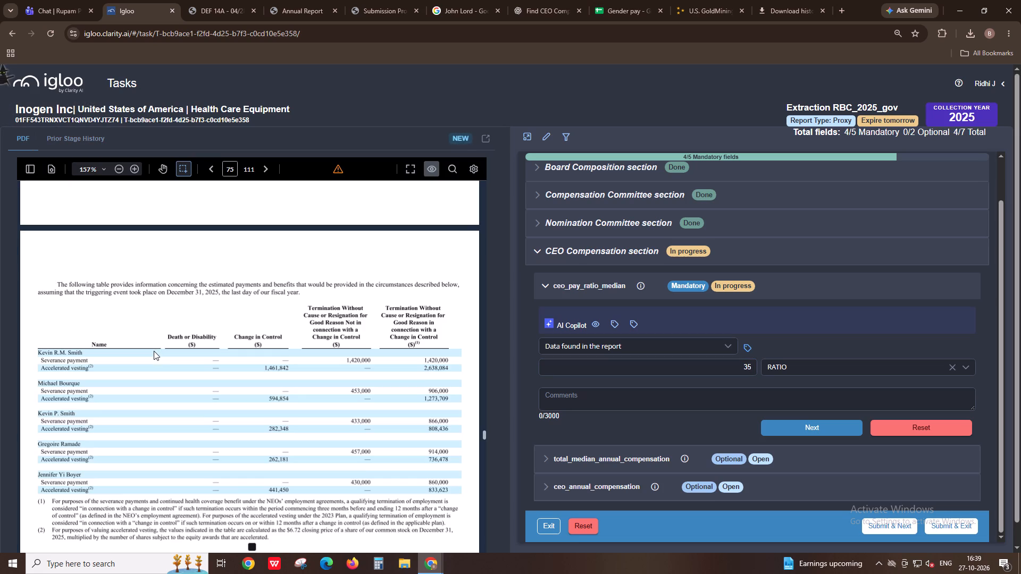
Tag the page 75 bullet beginning "Based on the above, for 2025" as the ceo_pay_ratio_median source and complete the field.
{"action": "scroll", "coordinate": [154, 351], "scroll_direction": "down", "scroll_amount": 5}
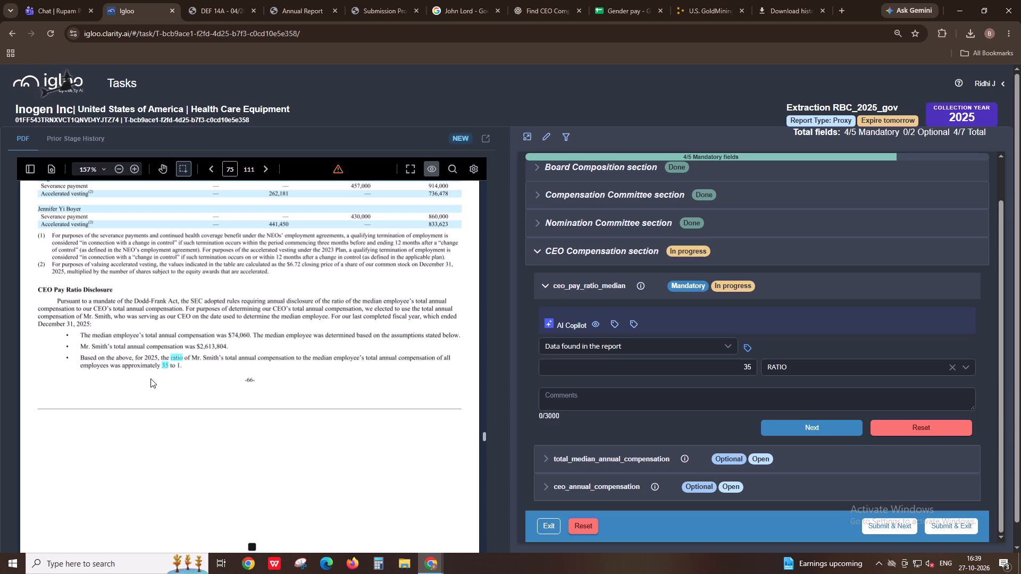
{"action": "left_click", "coordinate": [757, 350]}
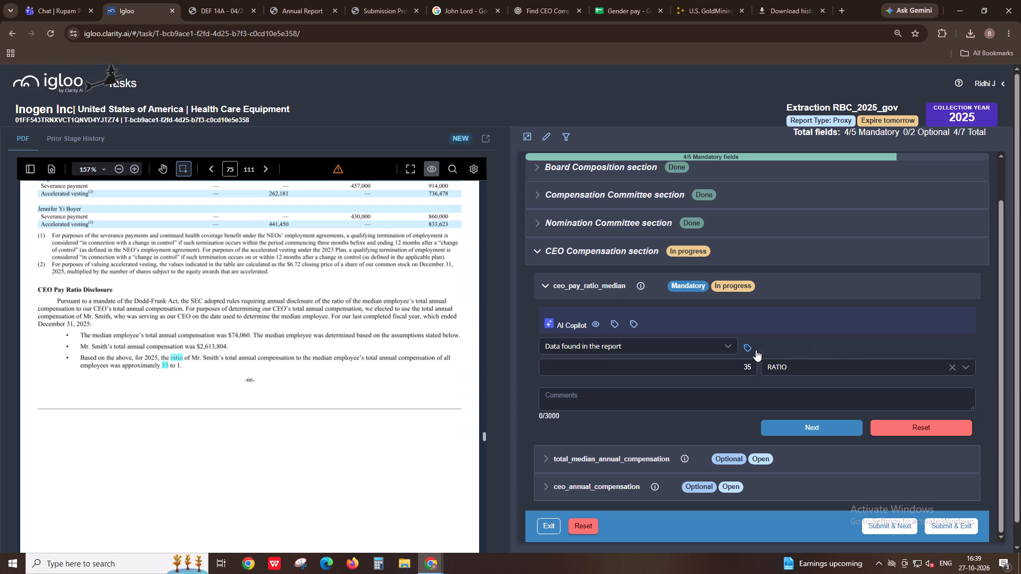
{"action": "left_click_drag", "start_coordinate": [78, 352], "coordinate": [193, 373]}
{"action": "left_click", "coordinate": [835, 452]}
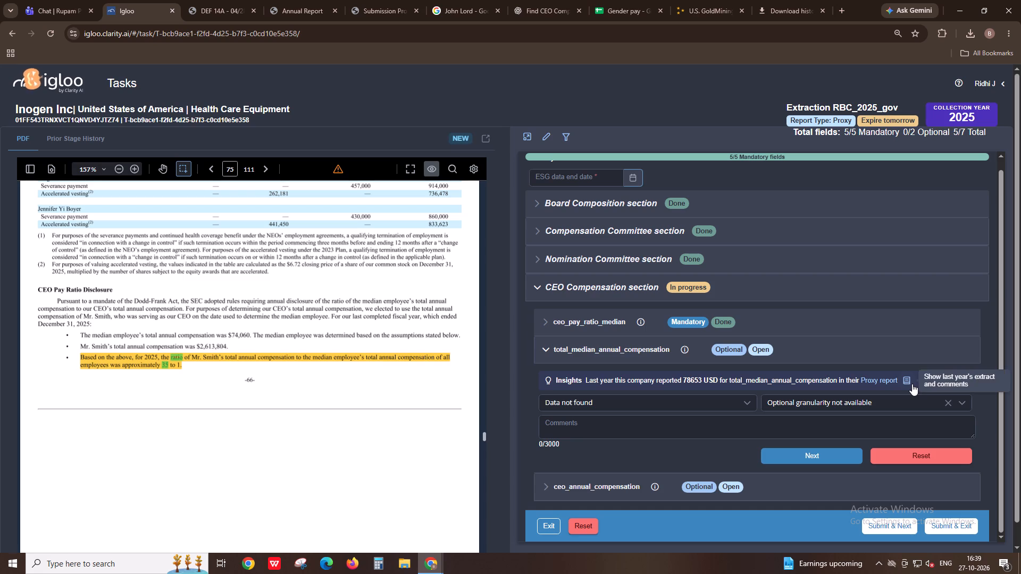
Search the DEF 14A PDF for "median" and copy the median employee's total annual compensation, 74,060, from the CEO Pay Ratio Disclosure.
{"action": "left_click", "coordinate": [220, 0]}
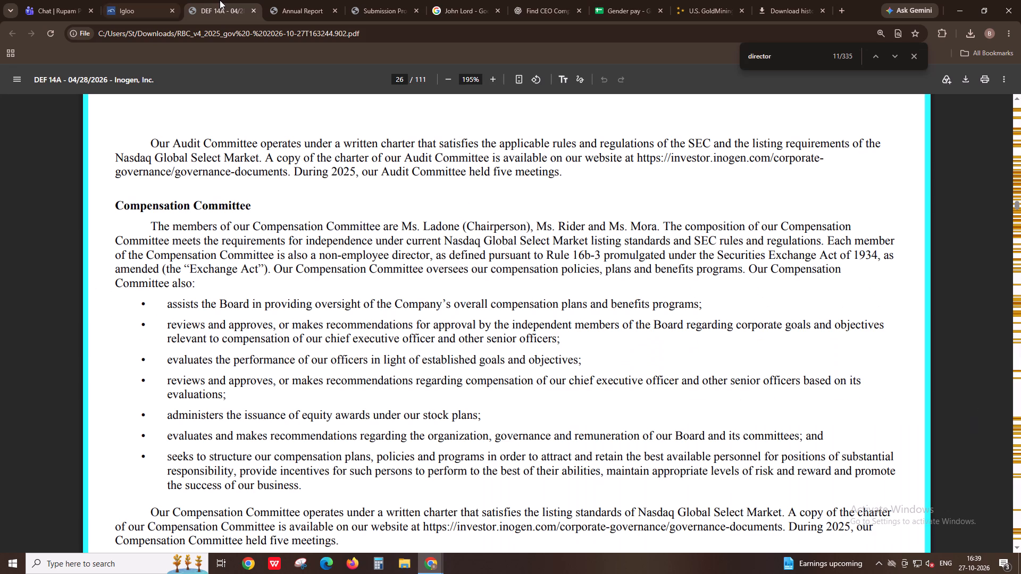
{"action": "key", "text": "ctrl+f"}
{"action": "type", "text": "md"}
{"action": "key", "text": "BackSpace"}
{"action": "type", "text": "edian"}
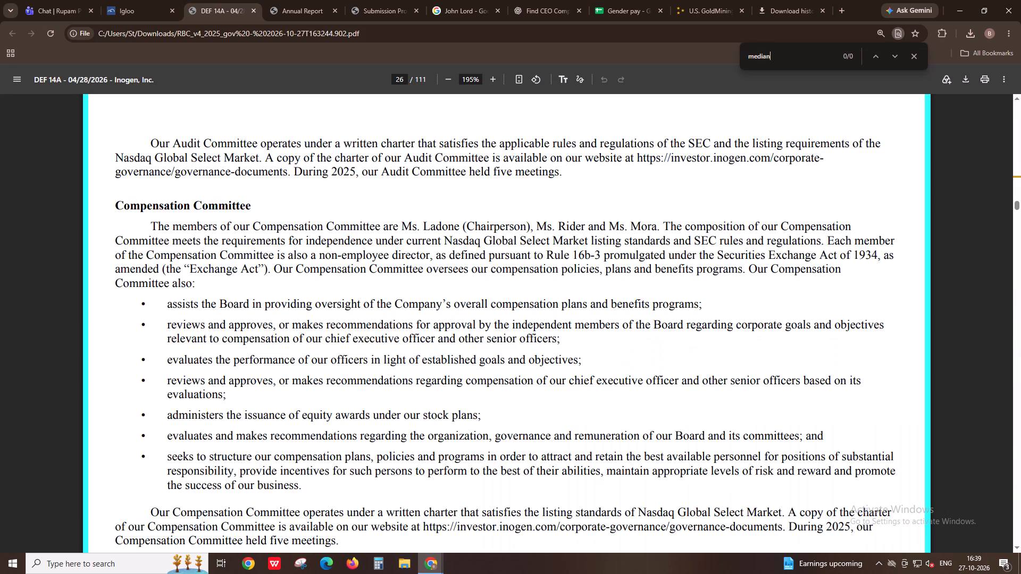
{"action": "key", "text": "Return"}
{"action": "key", "text": "Return"}
{"action": "key", "text": "Return"}
{"action": "key", "text": "Return"}
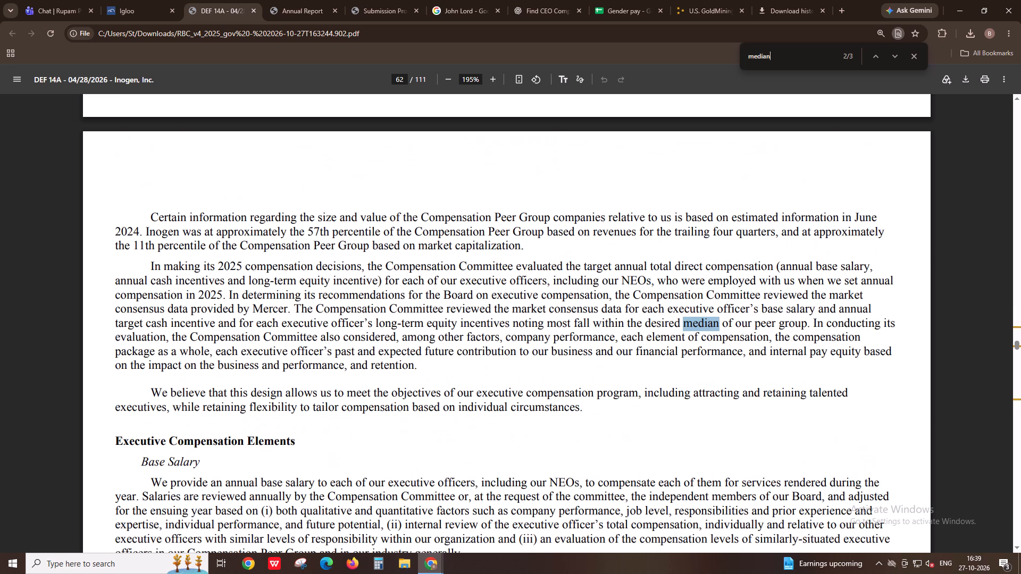
{"action": "key", "text": "Return"}
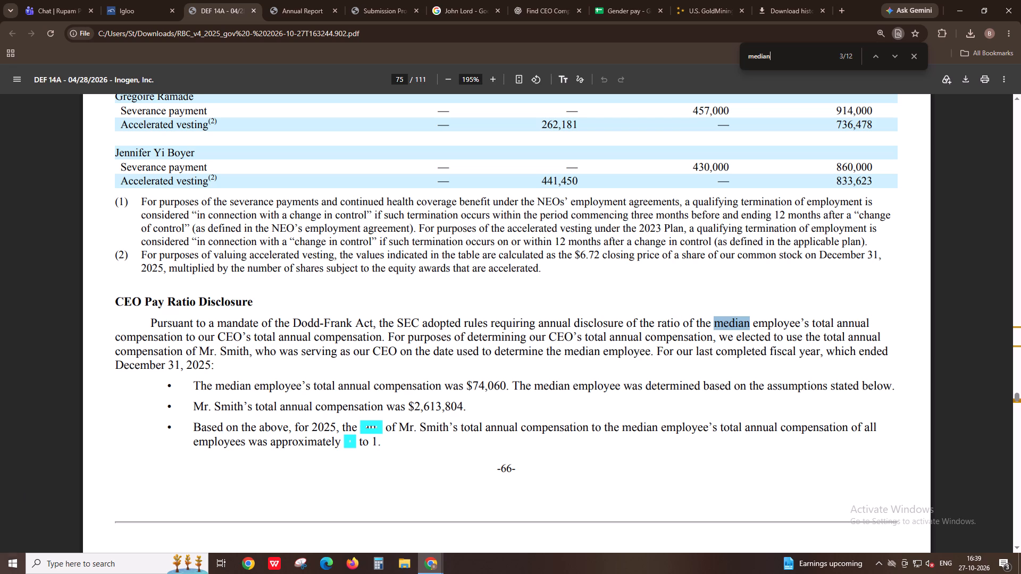
{"action": "left_click_drag", "start_coordinate": [476, 389], "coordinate": [495, 385]}
{"action": "left_click_drag", "start_coordinate": [506, 386], "coordinate": [475, 391]}
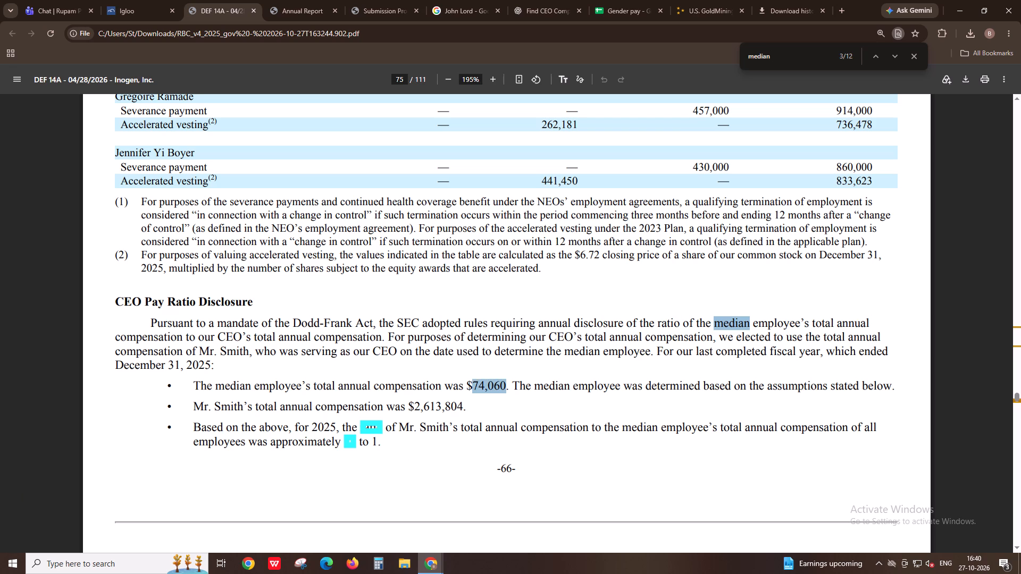
{"action": "key", "text": "ctrl+c"}
Back in the Igloo task, mark total_median_annual_compensation as Data found in the report with the value 74060 and the unit USD.
{"action": "left_click", "coordinate": [137, 0]}
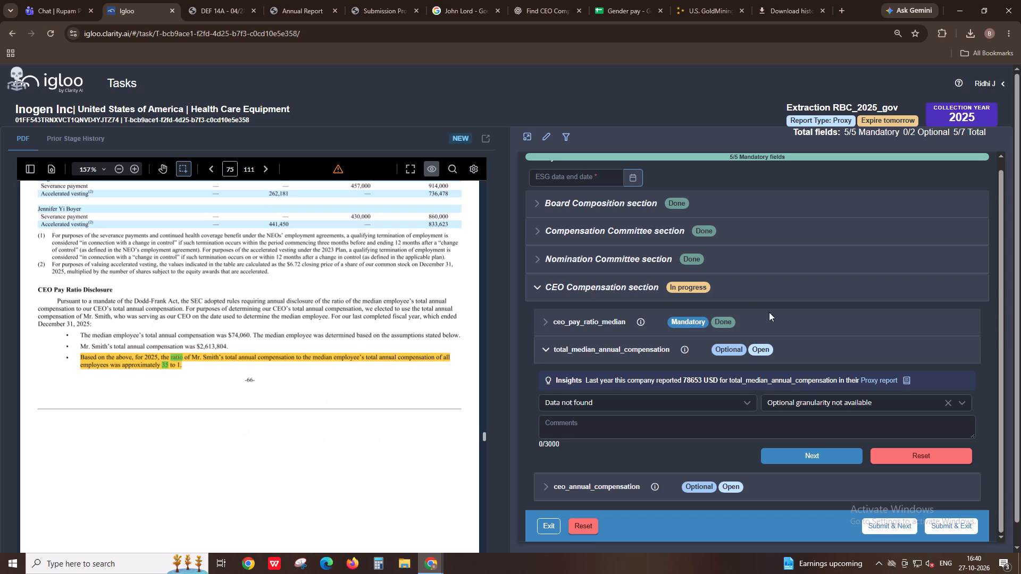
{"action": "left_click", "coordinate": [666, 398]}
{"action": "left_click", "coordinate": [639, 417]}
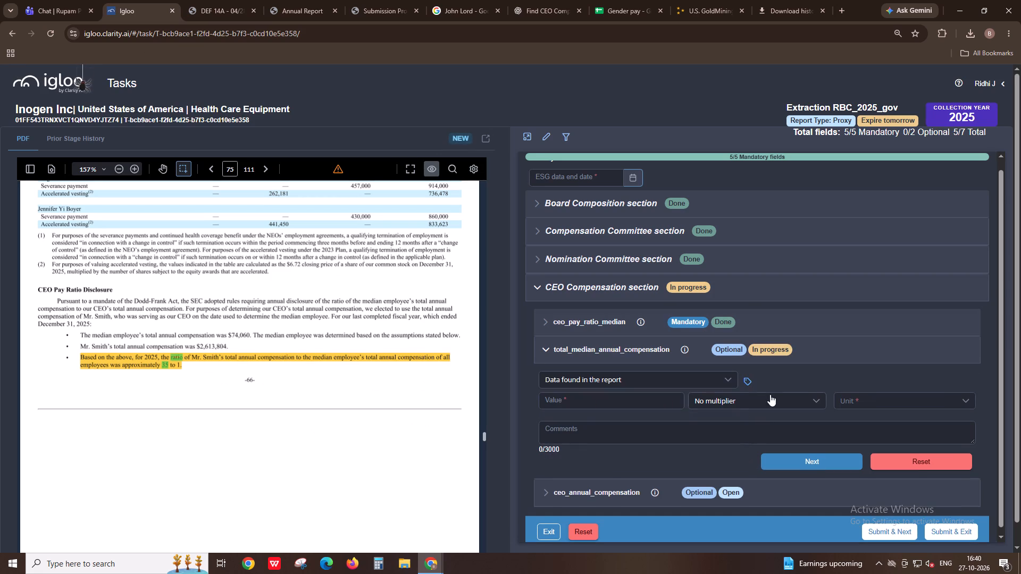
{"action": "left_click", "coordinate": [676, 405]}
{"action": "key", "text": "ctrl+v"}
{"action": "left_click", "coordinate": [850, 399]}
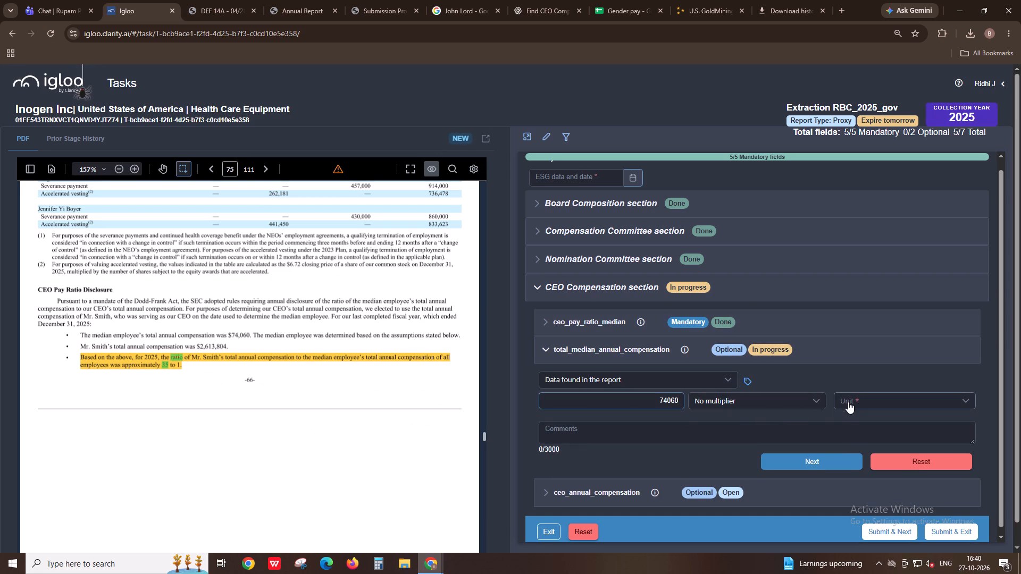
{"action": "left_click", "coordinate": [849, 418]}
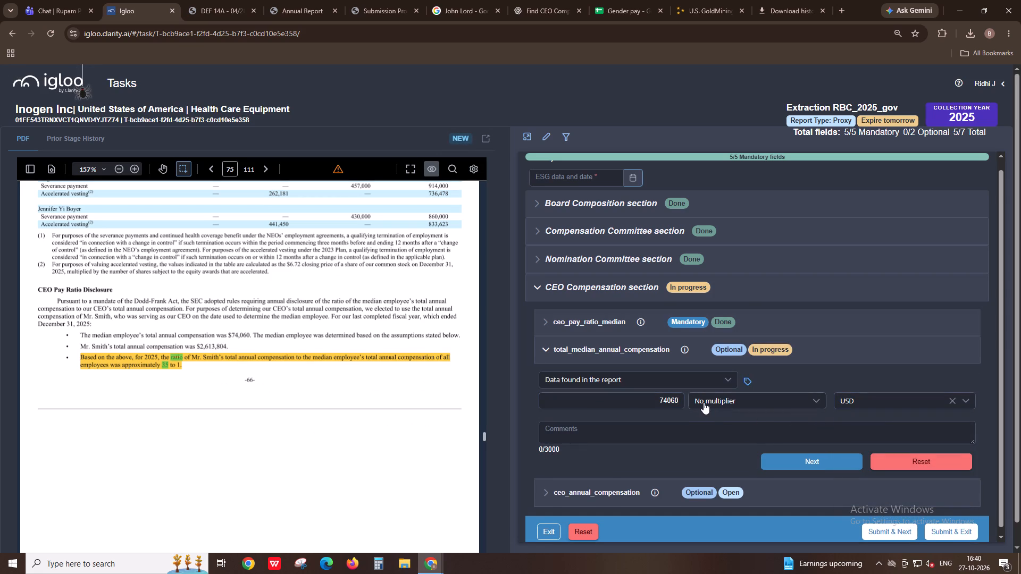
Tag the page 75 bullet beginning "The median employee's total annual compensation" as the total_median_annual_compensation source.
{"action": "left_click", "coordinate": [749, 378]}
{"action": "left_click_drag", "start_coordinate": [79, 330], "coordinate": [373, 337]}
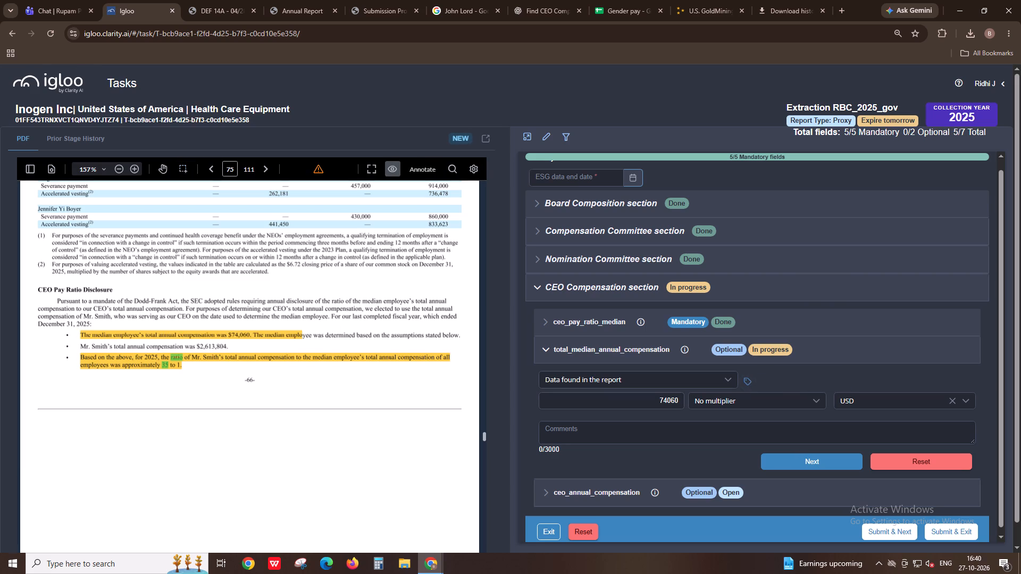
{"action": "left_click_drag", "start_coordinate": [373, 337], "coordinate": [468, 337]}
Temporarily switch total_median_annual_compensation to Data not found to view last year's collection, and restore Data found in the report.
{"action": "left_click", "coordinate": [683, 375]}
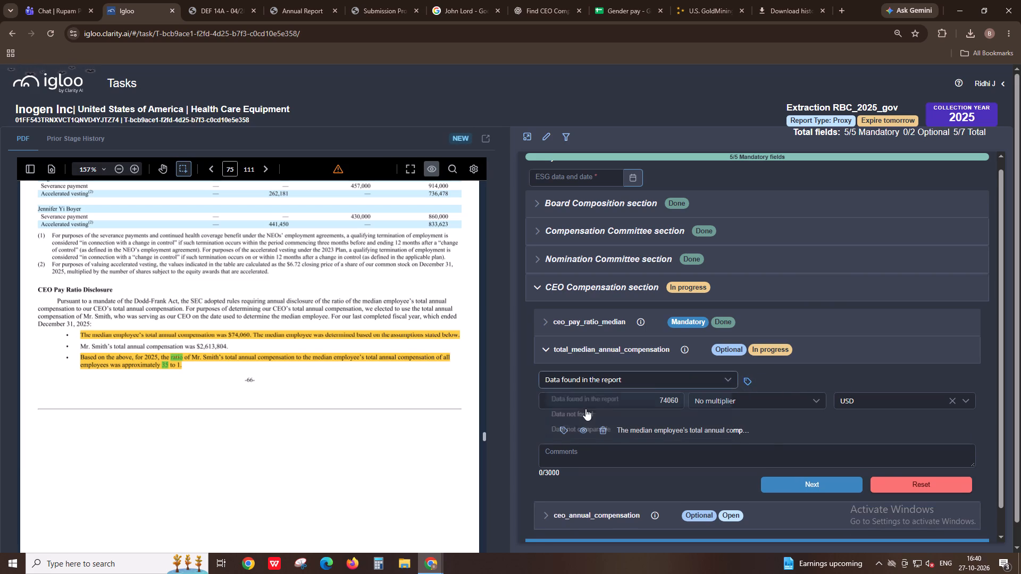
{"action": "left_click", "coordinate": [582, 411]}
{"action": "left_click", "coordinate": [902, 388]}
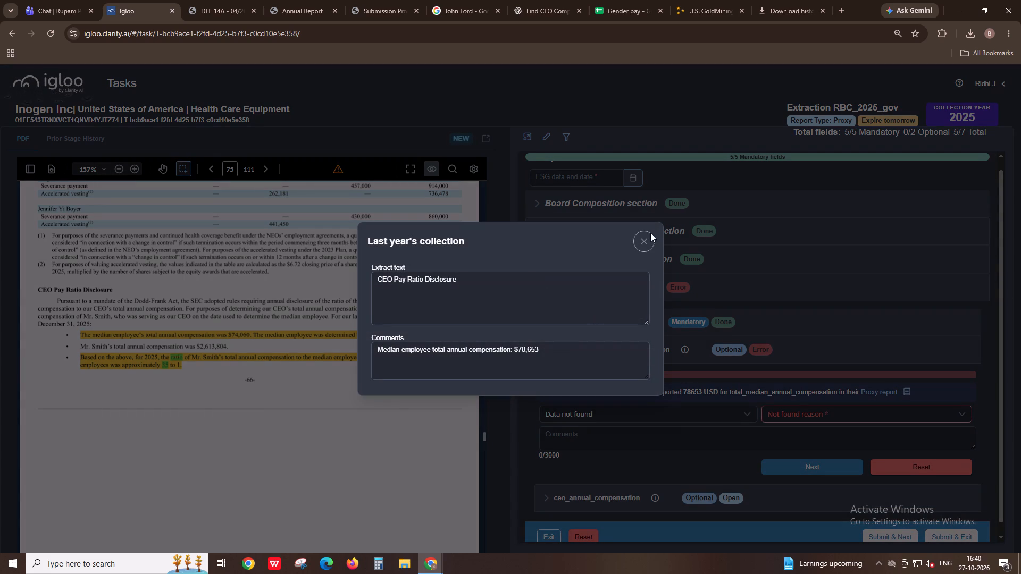
{"action": "left_click", "coordinate": [650, 233]}
{"action": "left_click", "coordinate": [650, 230]}
{"action": "left_click", "coordinate": [645, 237]}
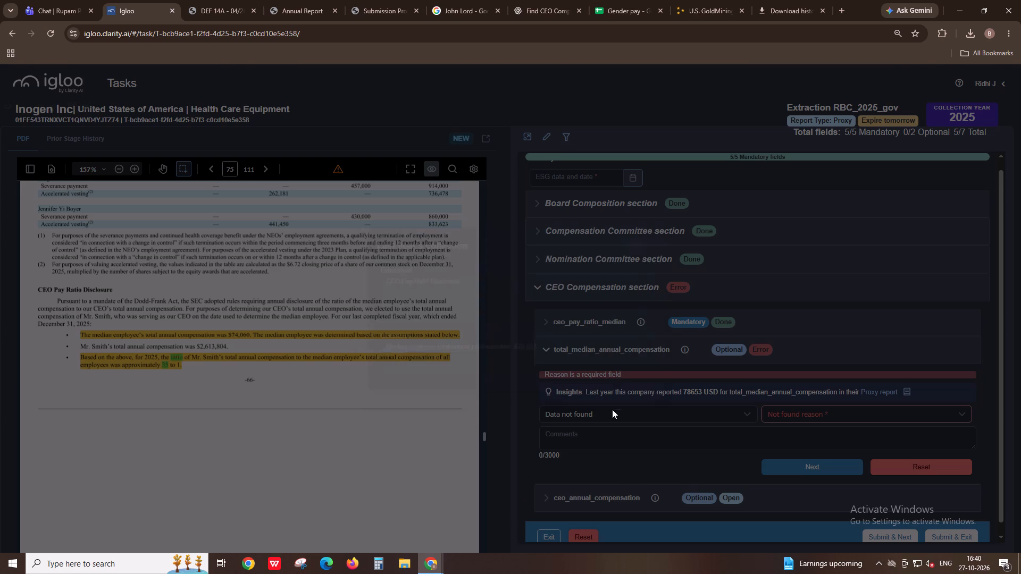
{"action": "left_click", "coordinate": [612, 409]}
{"action": "left_click", "coordinate": [602, 429]}
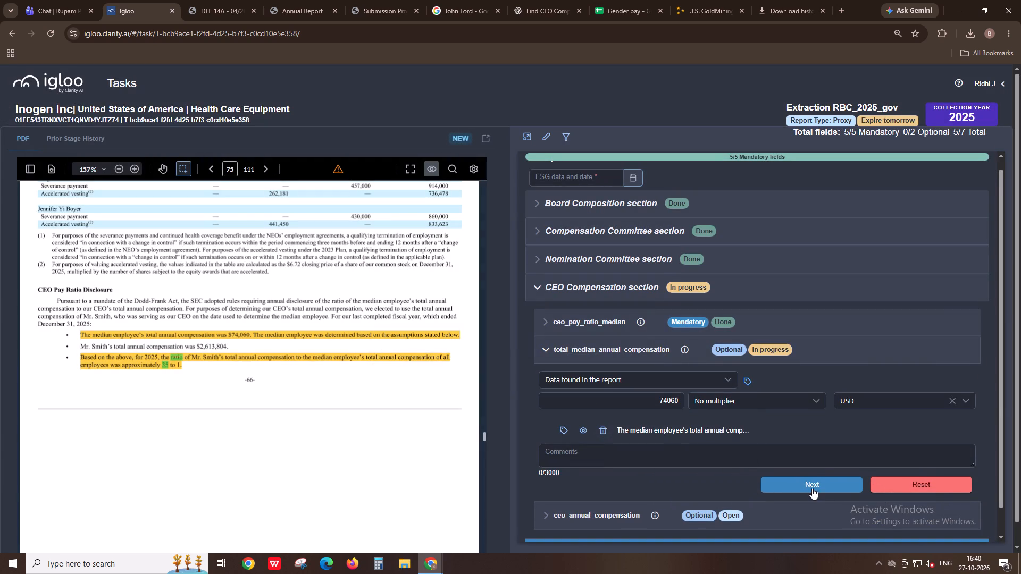
Complete the total_median_annual_compensation field and move on to ceo_annual_compensation.
{"action": "left_click", "coordinate": [811, 488]}
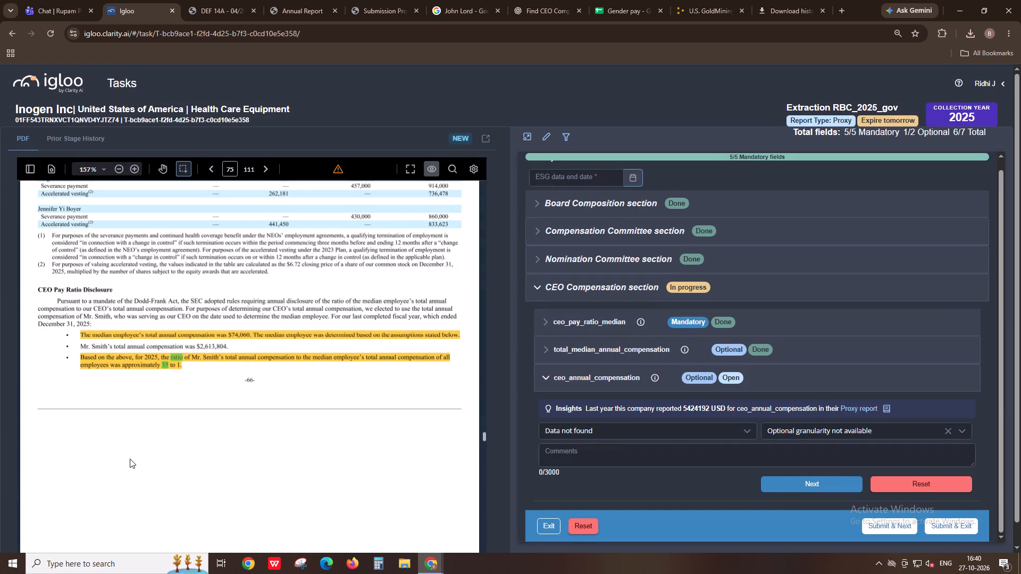
Check pages 75 and 76 of the embedded report and last year's collection for ceo_annual_compensation.
{"action": "scroll", "coordinate": [130, 459], "scroll_direction": "up", "scroll_amount": 4}
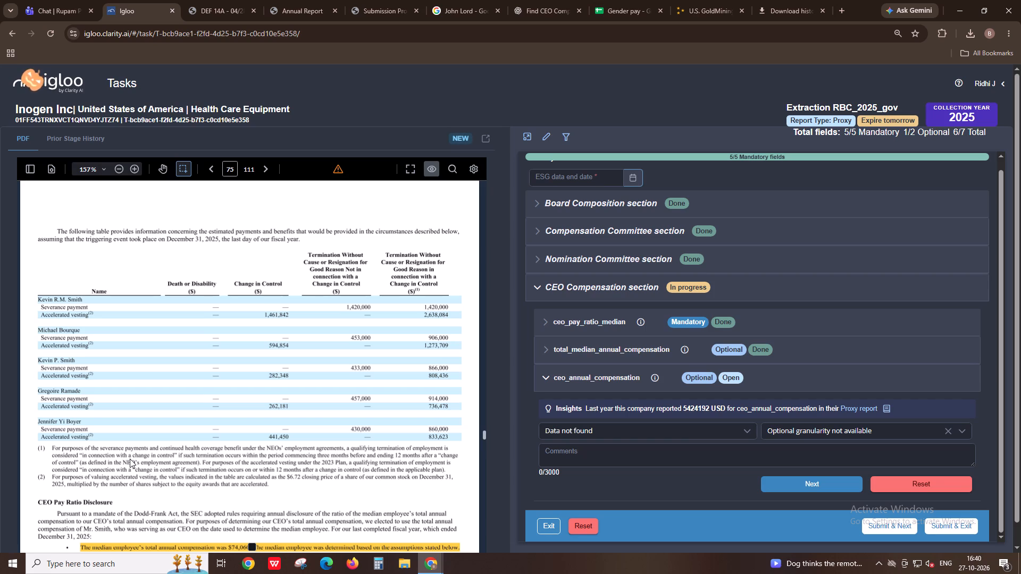
{"action": "scroll", "coordinate": [130, 459], "scroll_direction": "down", "scroll_amount": 14}
{"action": "scroll", "coordinate": [130, 459], "scroll_direction": "up", "scroll_amount": 1}
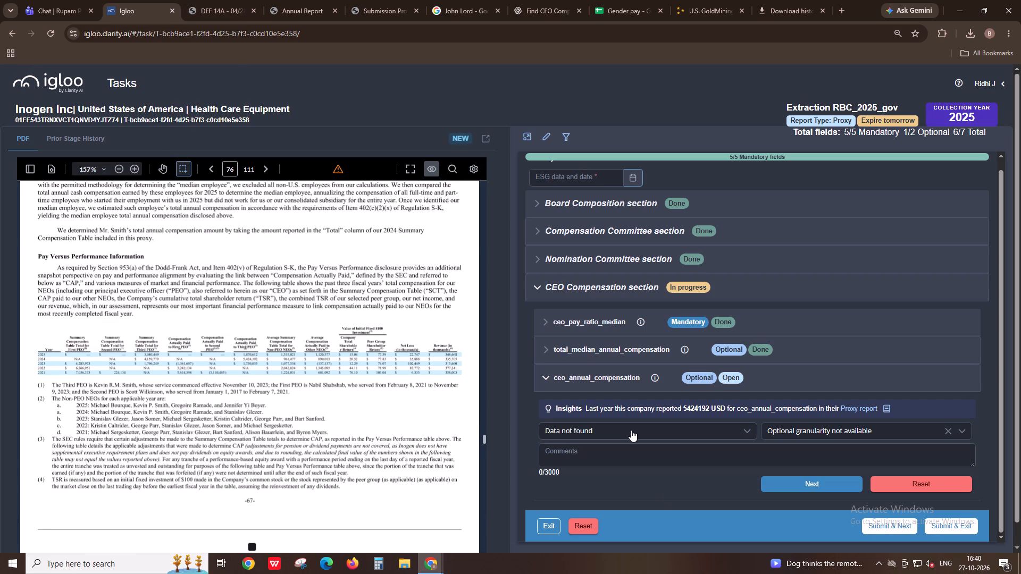
{"action": "left_click", "coordinate": [890, 407]}
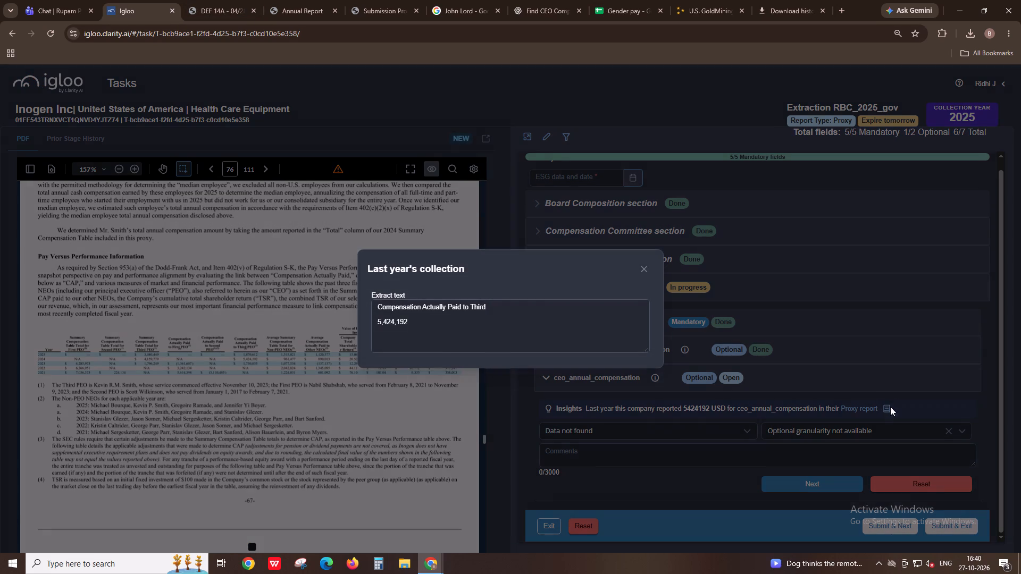
{"action": "left_click", "coordinate": [650, 273]}
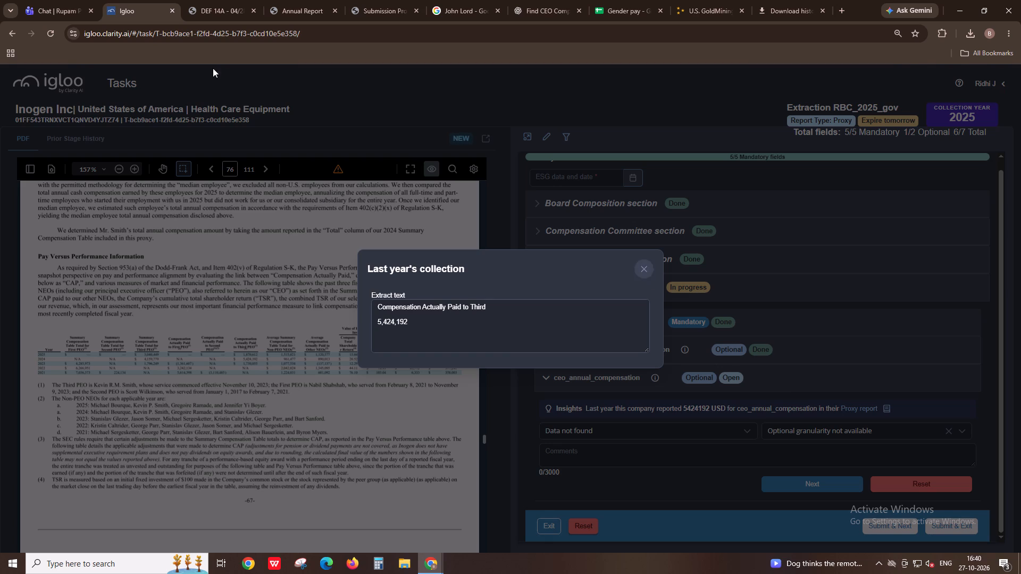
Search the DEF 14A PDF for "compensation" and follow the table of contents entry to the Executive Compensation section.
{"action": "left_click", "coordinate": [223, 0]}
{"action": "key", "text": "ctrl+f"}
{"action": "type", "text": "compensation"}
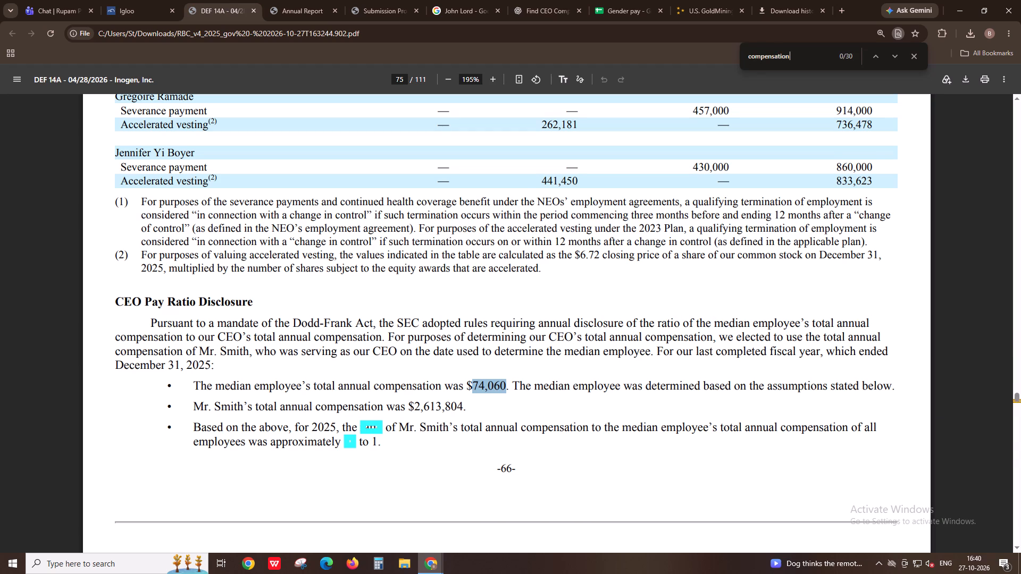
{"action": "key", "text": "Return"}
{"action": "key", "text": "Return"}
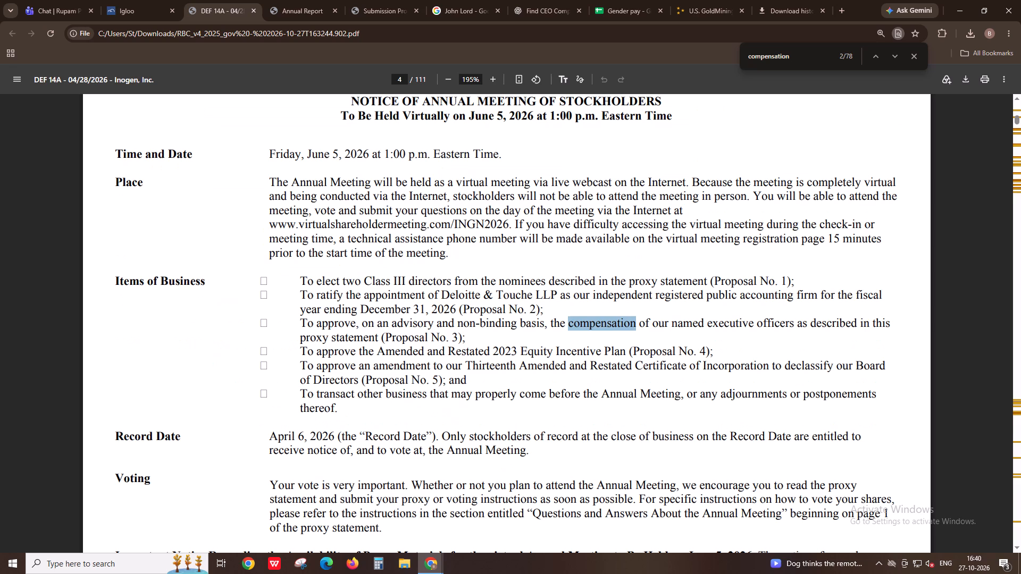
{"action": "key", "text": "Return"}
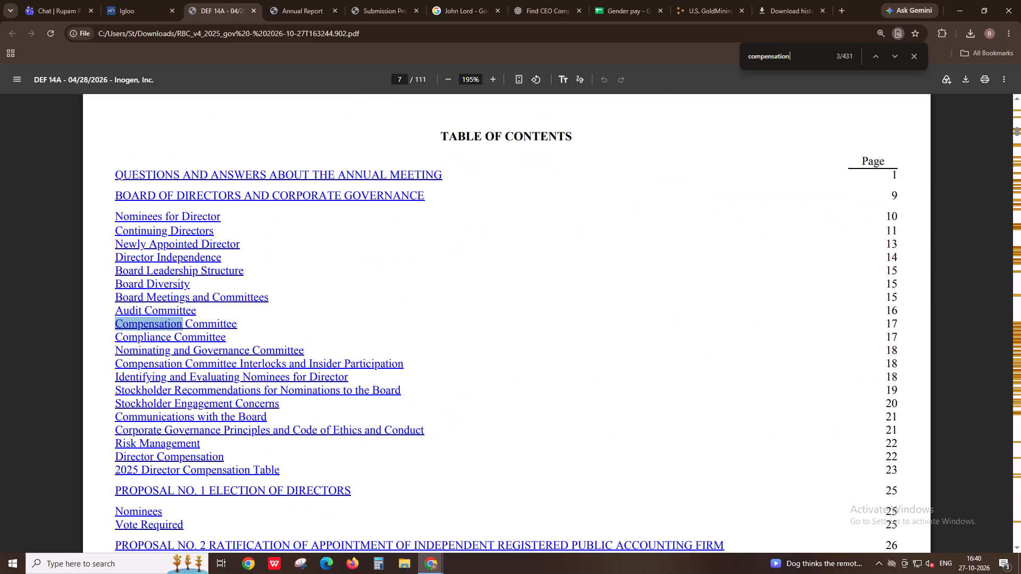
{"action": "key", "text": "Return"}
{"action": "key", "text": "Return"}
{"action": "key", "text": "Return"}
{"action": "key", "text": "Return"}
{"action": "key", "text": "Return"}
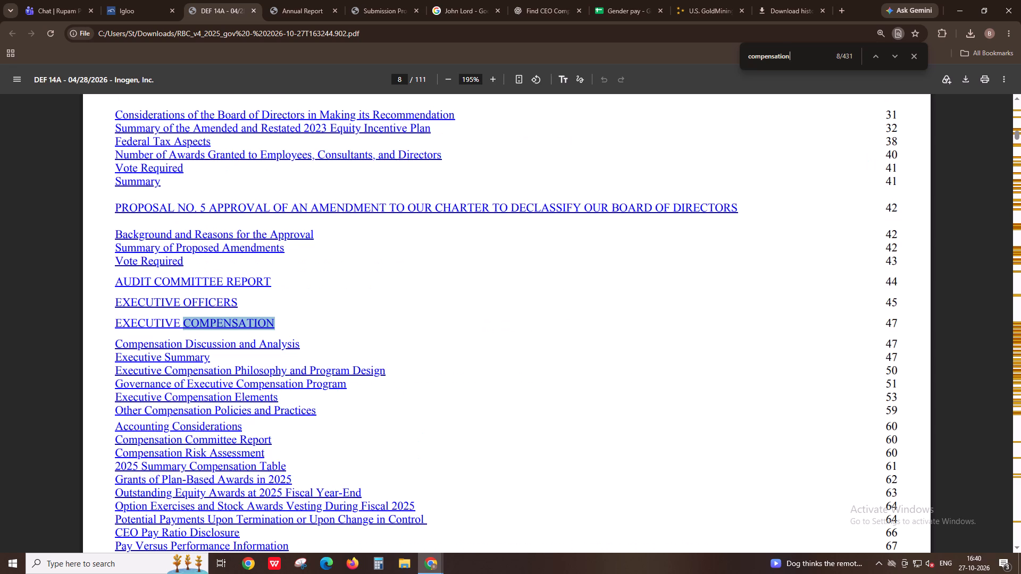
{"action": "left_click", "coordinate": [153, 318]}
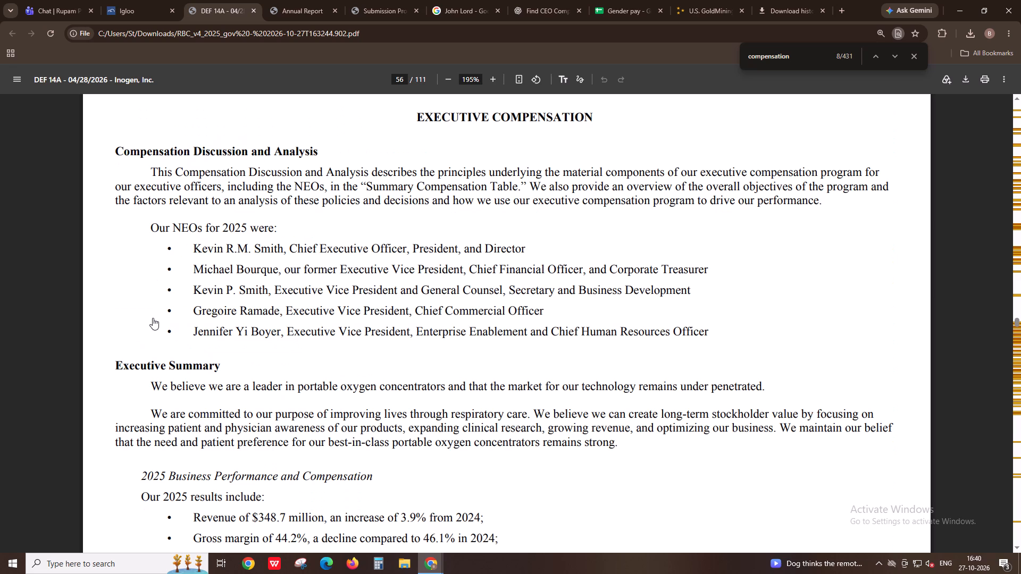
Read through the Executive Compensation section, examining the pay tables for the CEO's total annual compensation.
{"action": "scroll", "coordinate": [153, 318], "scroll_direction": "down", "scroll_amount": 15}
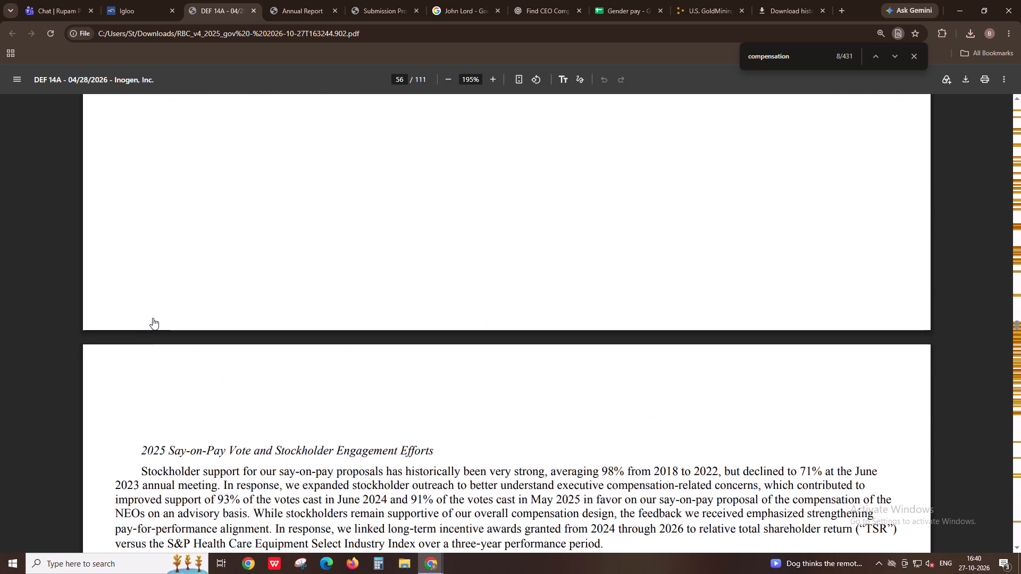
{"action": "scroll", "coordinate": [153, 318], "scroll_direction": "down", "scroll_amount": 7}
{"action": "scroll", "coordinate": [153, 318], "scroll_direction": "down", "scroll_amount": 20}
{"action": "scroll", "coordinate": [153, 318], "scroll_direction": "down", "scroll_amount": 19}
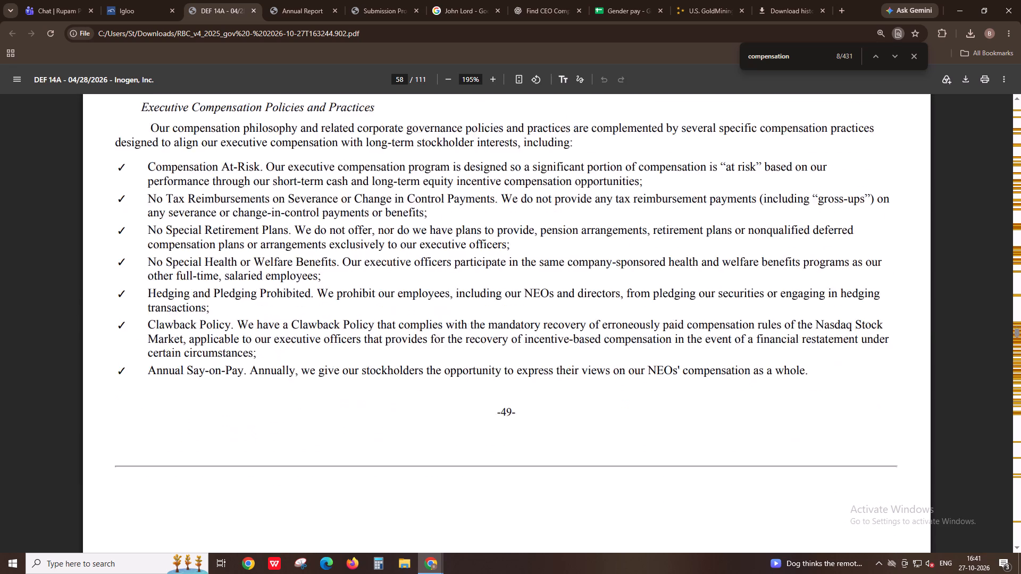
{"action": "scroll", "coordinate": [153, 326], "scroll_direction": "down", "scroll_amount": 17}
{"action": "scroll", "coordinate": [153, 326], "scroll_direction": "down", "scroll_amount": 20}
{"action": "scroll", "coordinate": [153, 326], "scroll_direction": "down", "scroll_amount": 7}
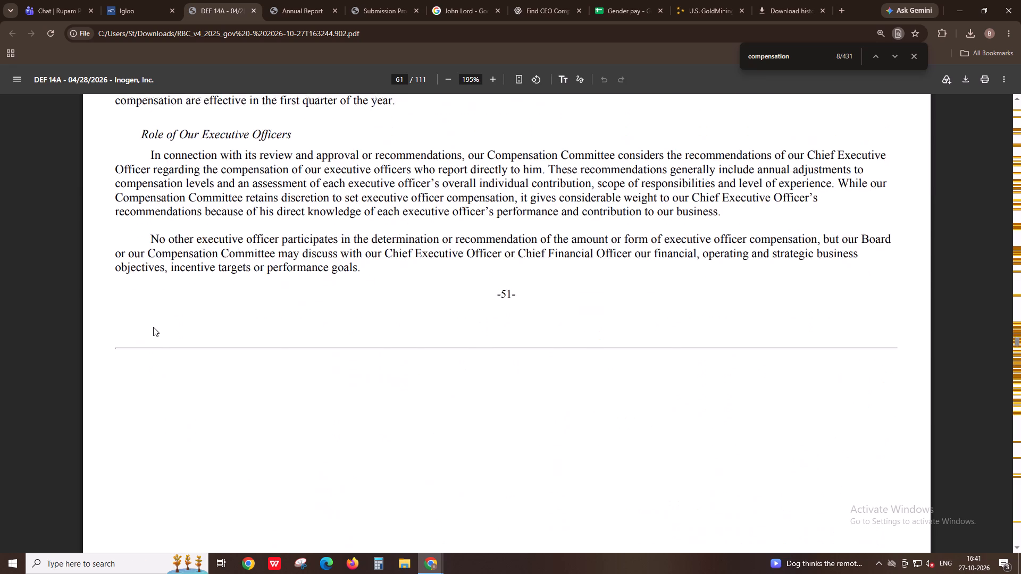
{"action": "scroll", "coordinate": [153, 327], "scroll_direction": "down", "scroll_amount": 20}
{"action": "scroll", "coordinate": [153, 327], "scroll_direction": "down", "scroll_amount": 20}
{"action": "scroll", "coordinate": [153, 327], "scroll_direction": "down", "scroll_amount": 15}
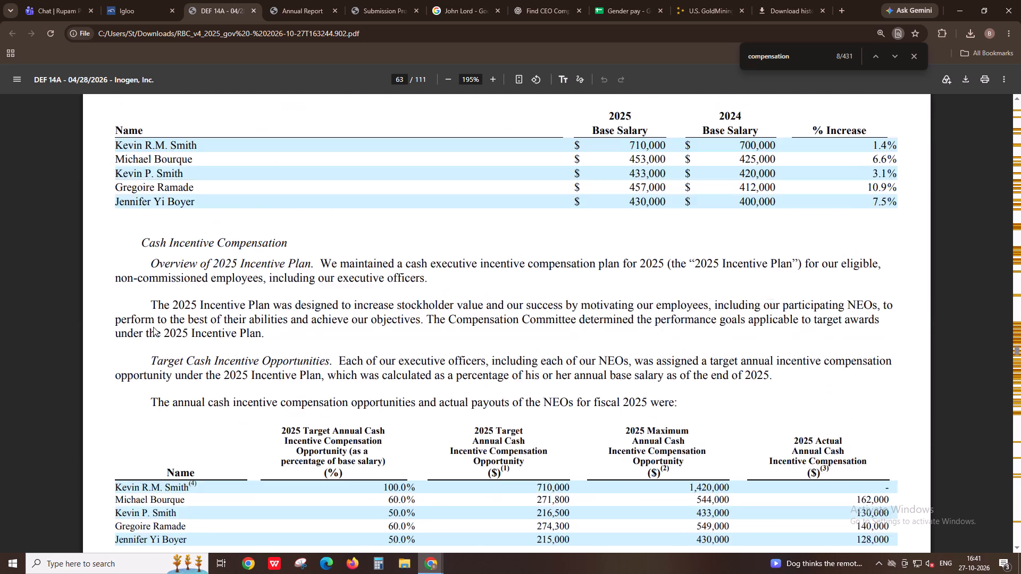
{"action": "scroll", "coordinate": [153, 327], "scroll_direction": "up", "scroll_amount": 16}
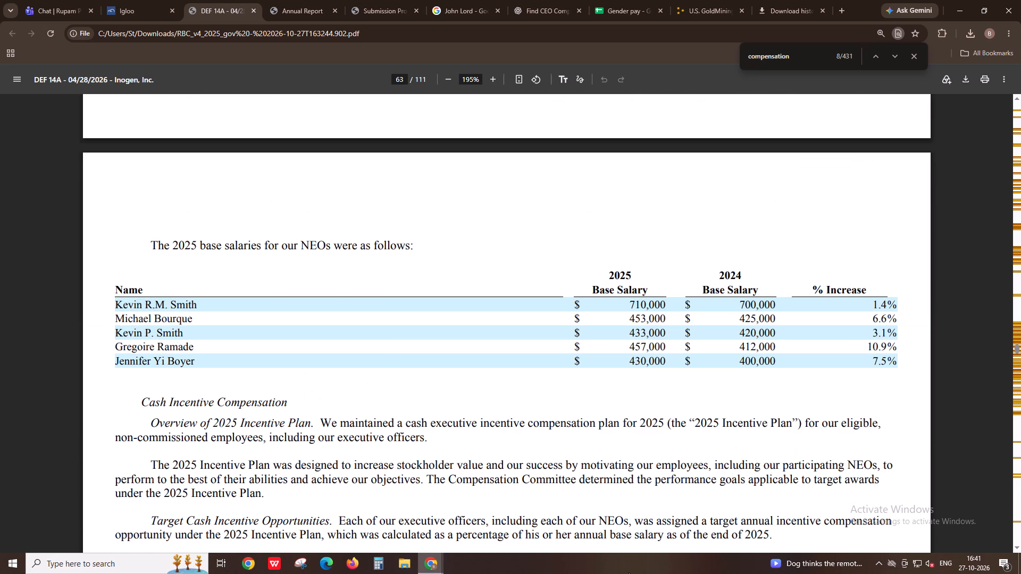
{"action": "scroll", "coordinate": [297, 332], "scroll_direction": "down", "scroll_amount": 7}
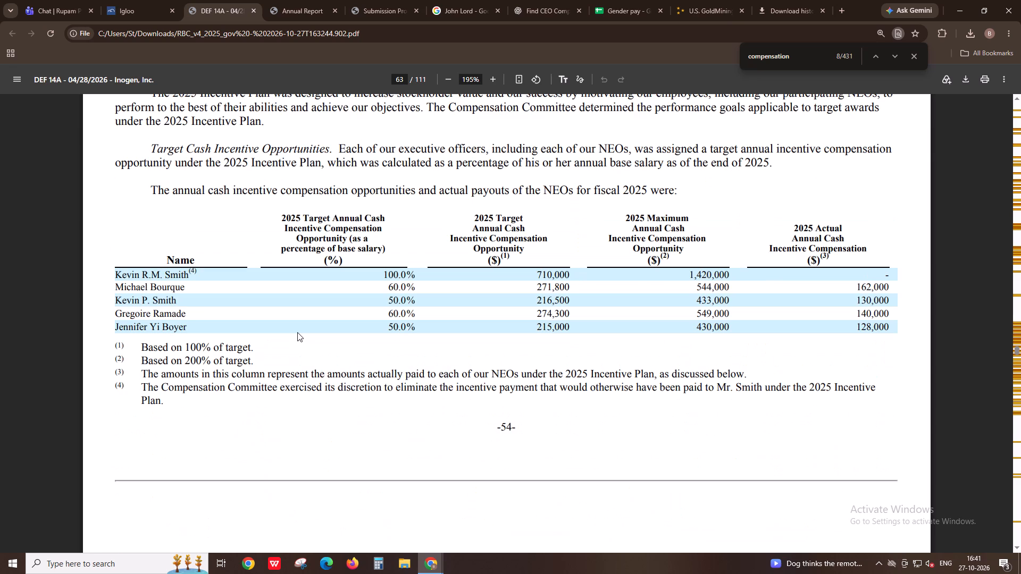
{"action": "scroll", "coordinate": [297, 332], "scroll_direction": "down", "scroll_amount": 14}
{"action": "scroll", "coordinate": [297, 332], "scroll_direction": "down", "scroll_amount": 20}
{"action": "scroll", "coordinate": [297, 332], "scroll_direction": "down", "scroll_amount": 2}
{"action": "scroll", "coordinate": [297, 332], "scroll_direction": "up", "scroll_amount": 9}
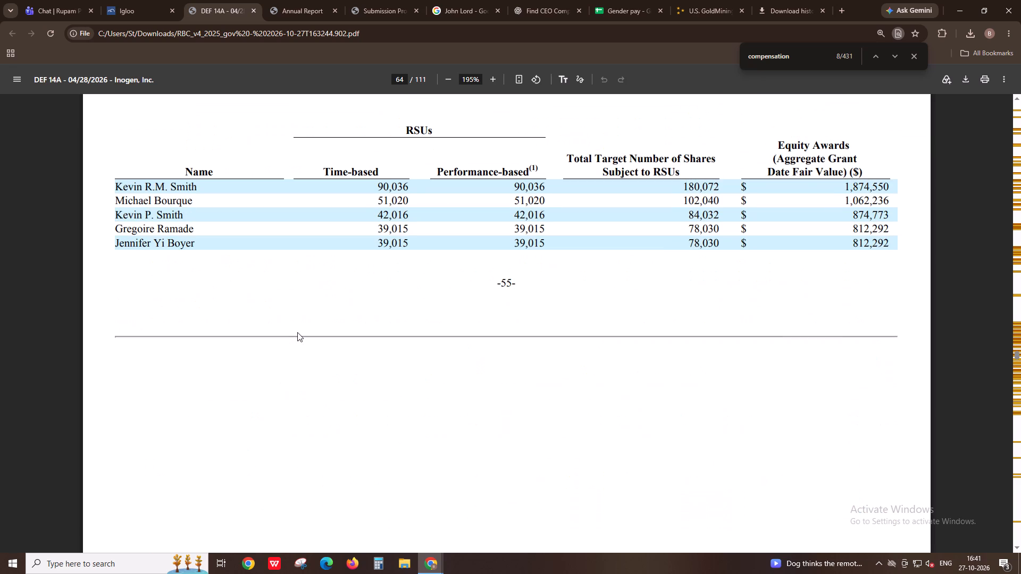
{"action": "scroll", "coordinate": [297, 332], "scroll_direction": "down", "scroll_amount": 15}
{"action": "scroll", "coordinate": [297, 332], "scroll_direction": "down", "scroll_amount": 15}
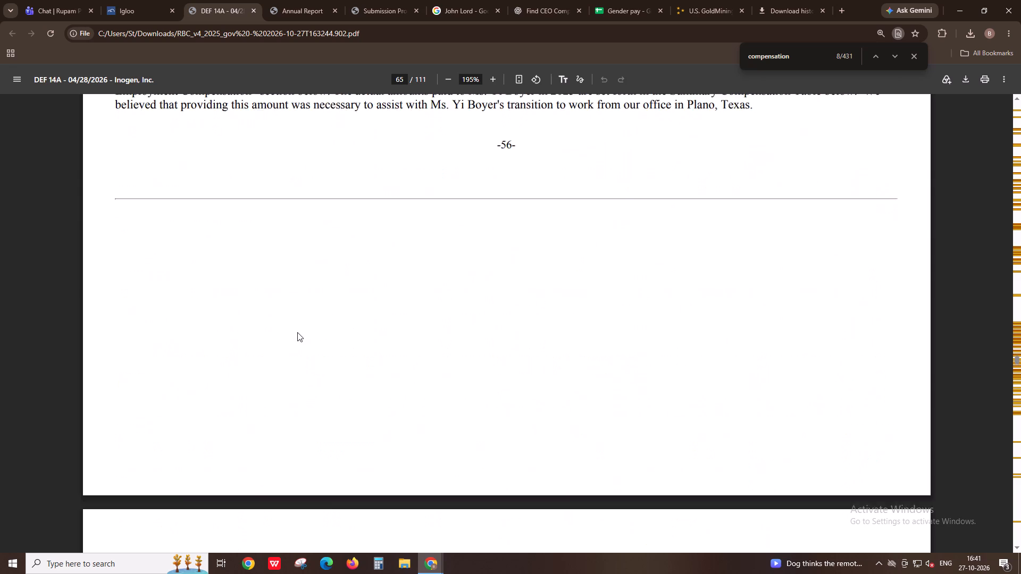
{"action": "scroll", "coordinate": [297, 332], "scroll_direction": "down", "scroll_amount": 20}
{"action": "scroll", "coordinate": [297, 332], "scroll_direction": "down", "scroll_amount": 7}
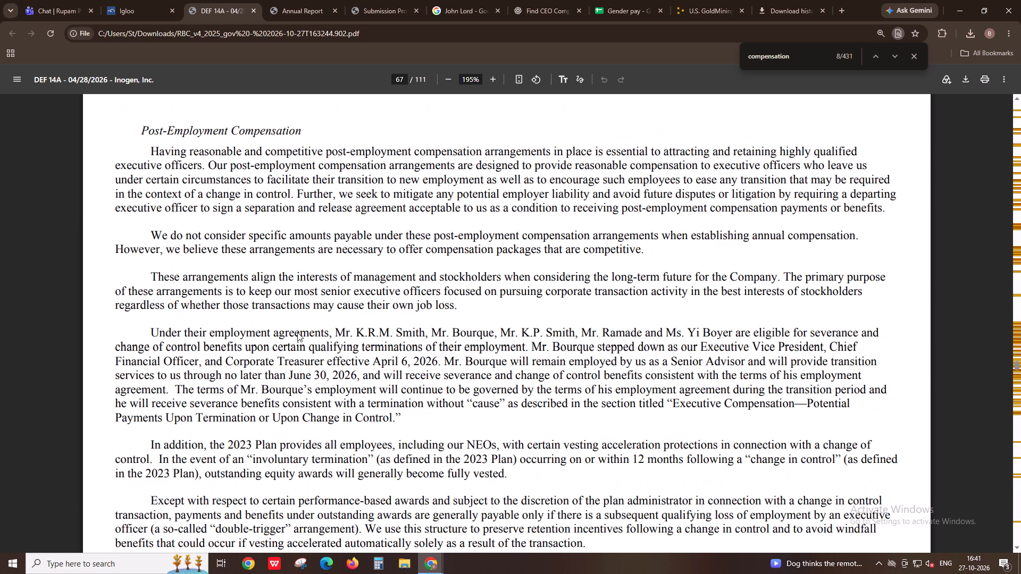
{"action": "scroll", "coordinate": [297, 332], "scroll_direction": "down", "scroll_amount": 20}
{"action": "scroll", "coordinate": [297, 332], "scroll_direction": "down", "scroll_amount": 16}
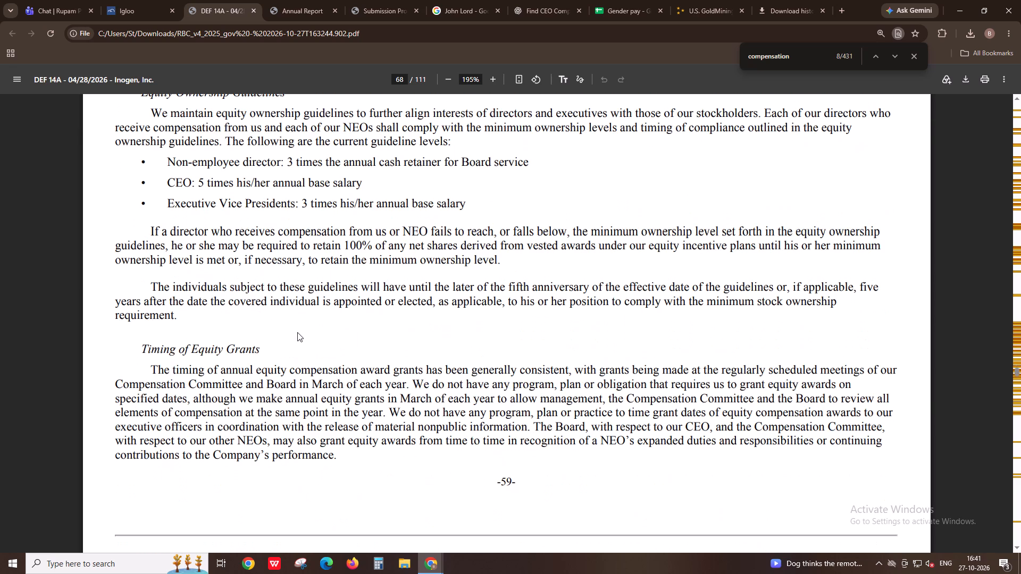
{"action": "scroll", "coordinate": [297, 332], "scroll_direction": "down", "scroll_amount": 4}
Copy 5,424,192 from last year's ceo_annual_compensation collection in Igloo and search the DEF 14A PDF for it, enlarging the matching table.
{"action": "left_click", "coordinate": [149, 0]}
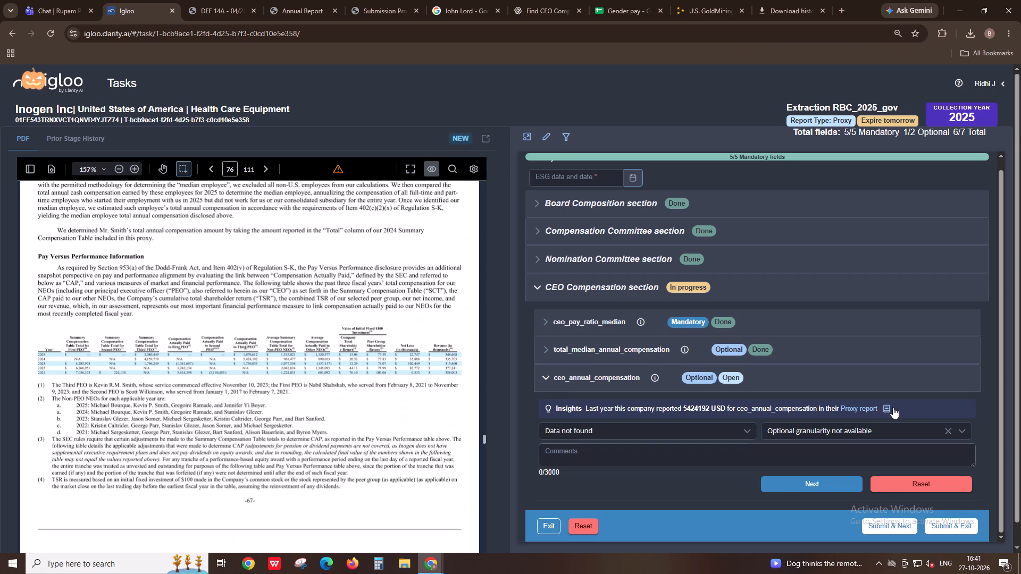
{"action": "left_click", "coordinate": [893, 407]}
{"action": "left_click_drag", "start_coordinate": [410, 320], "coordinate": [350, 322]}
{"action": "key", "text": "ctrl+c"}
{"action": "left_click", "coordinate": [232, 0]}
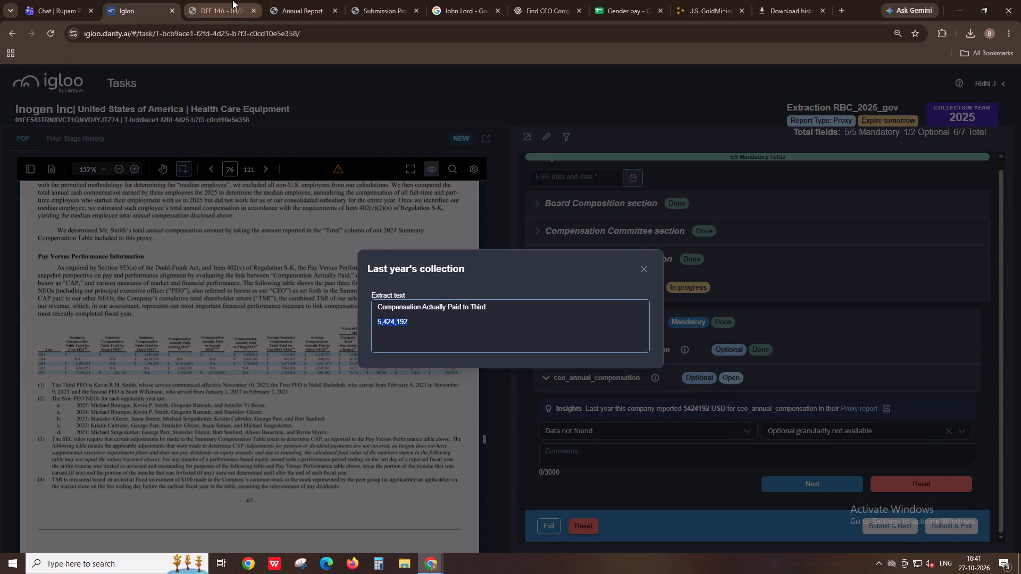
{"action": "key", "text": "ctrl+f"}
{"action": "key", "text": "ctrl+v"}
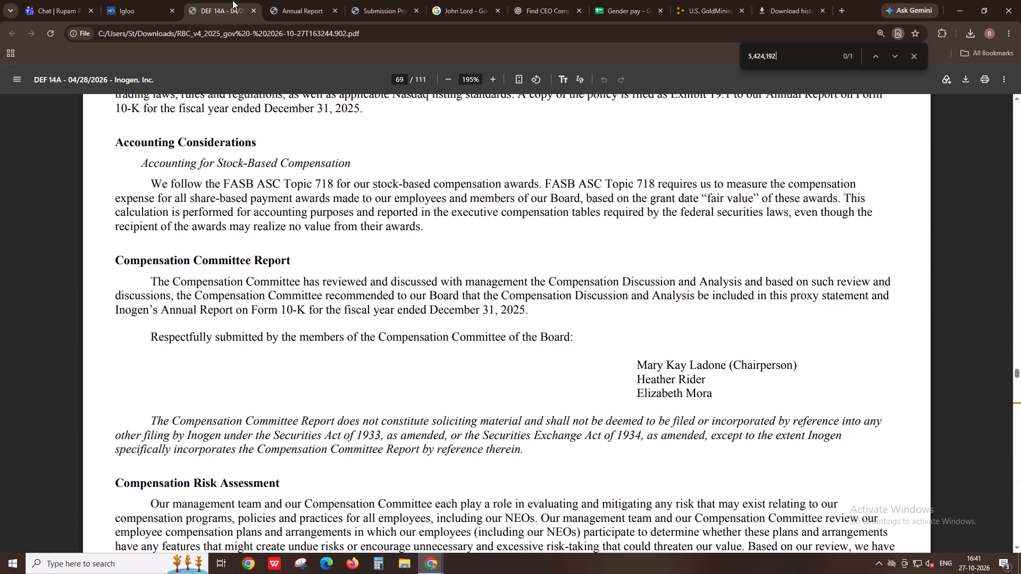
{"action": "key", "text": "Return"}
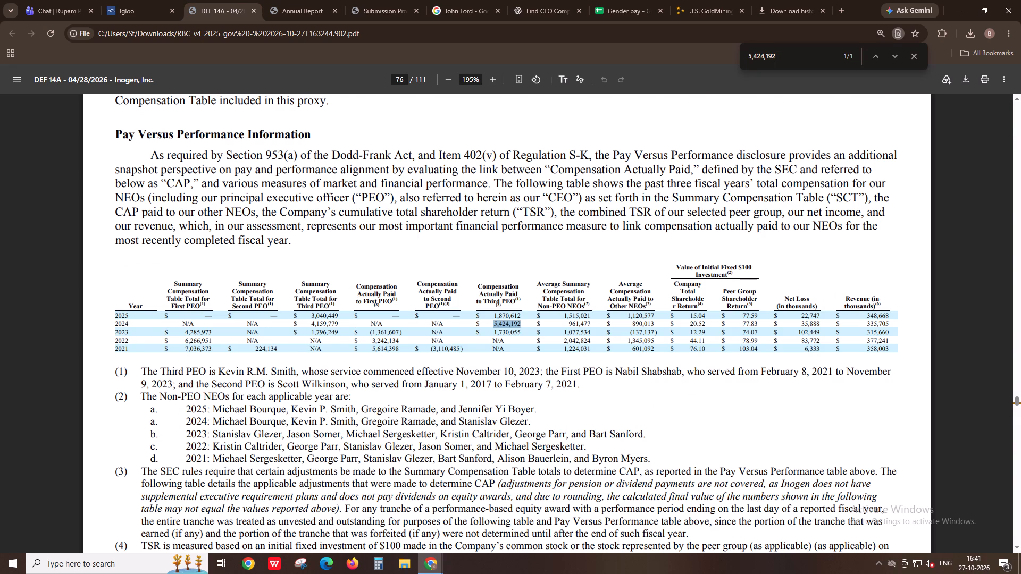
{"action": "scroll", "coordinate": [295, 373], "scroll_direction": "up", "scroll_amount": 1, "text": "ctrl"}
{"action": "scroll", "coordinate": [295, 373], "scroll_direction": "up", "scroll_amount": 2, "text": "shift"}
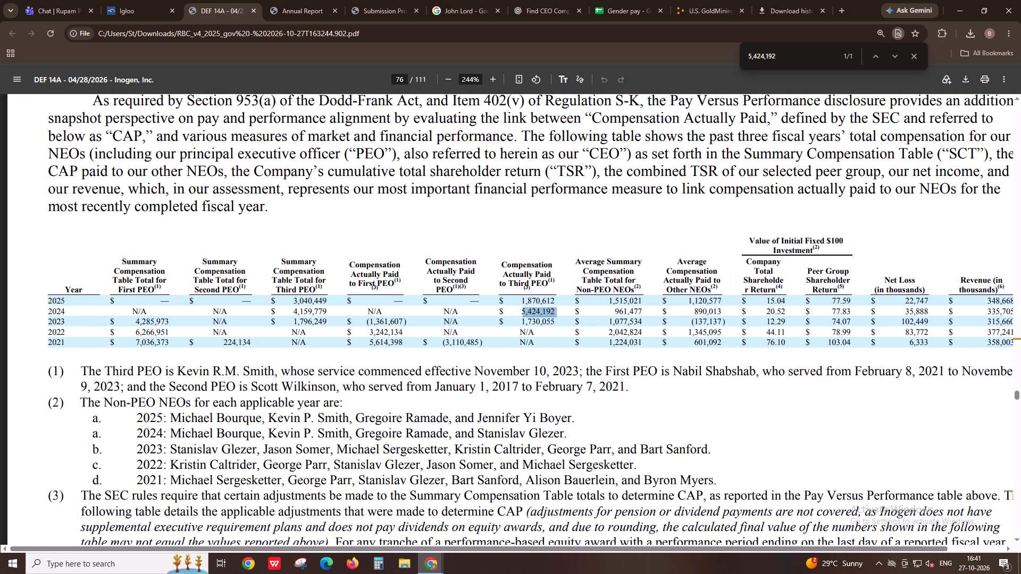
Back in Igloo, use the total_median_annual_compensation source tag to revisit the CEO Pay Ratio Disclosure on page 75.
{"action": "left_click", "coordinate": [161, 0]}
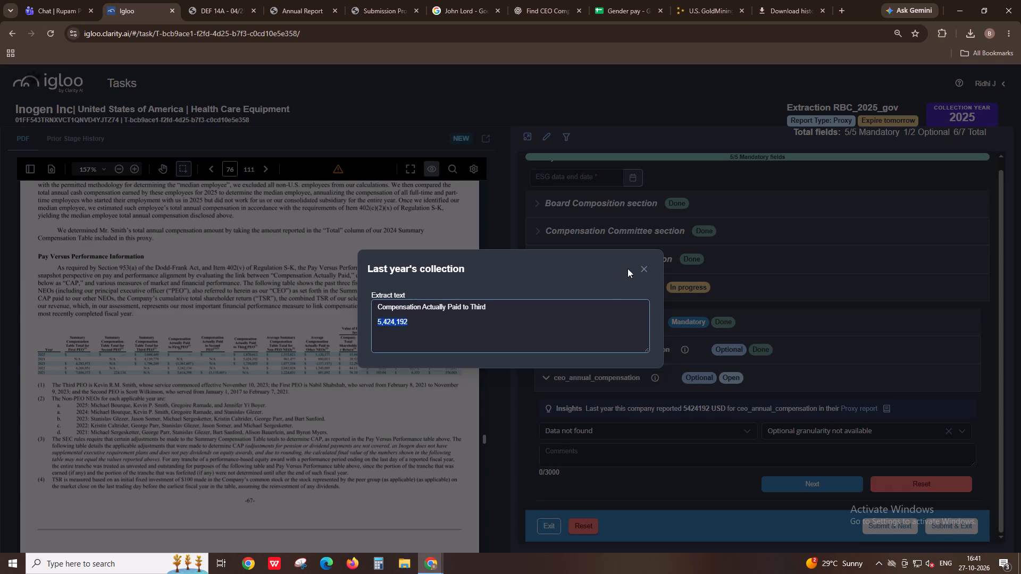
{"action": "left_click", "coordinate": [638, 268]}
{"action": "left_click", "coordinate": [613, 344]}
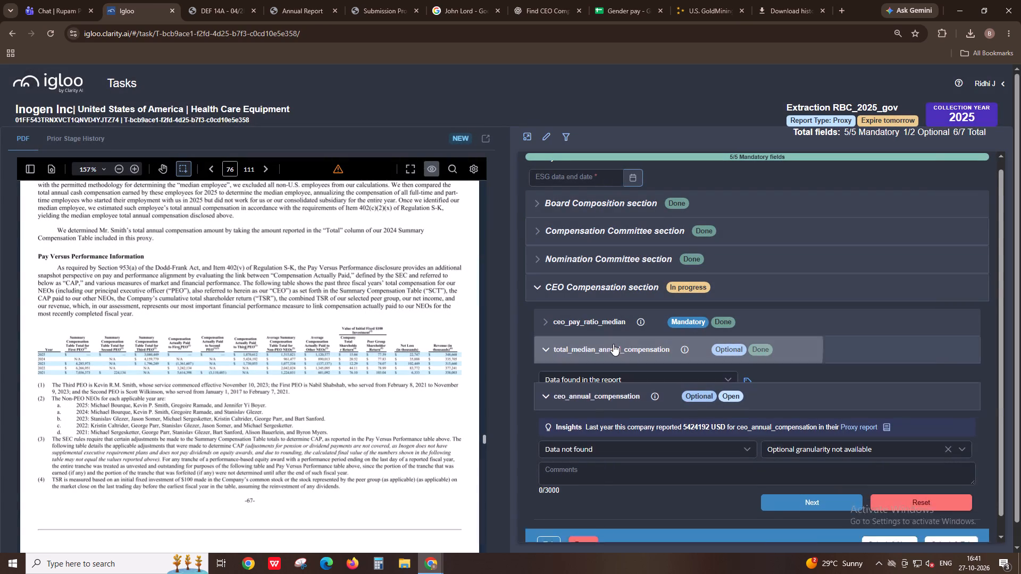
{"action": "left_click", "coordinate": [563, 427]}
{"action": "left_click", "coordinate": [570, 349]}
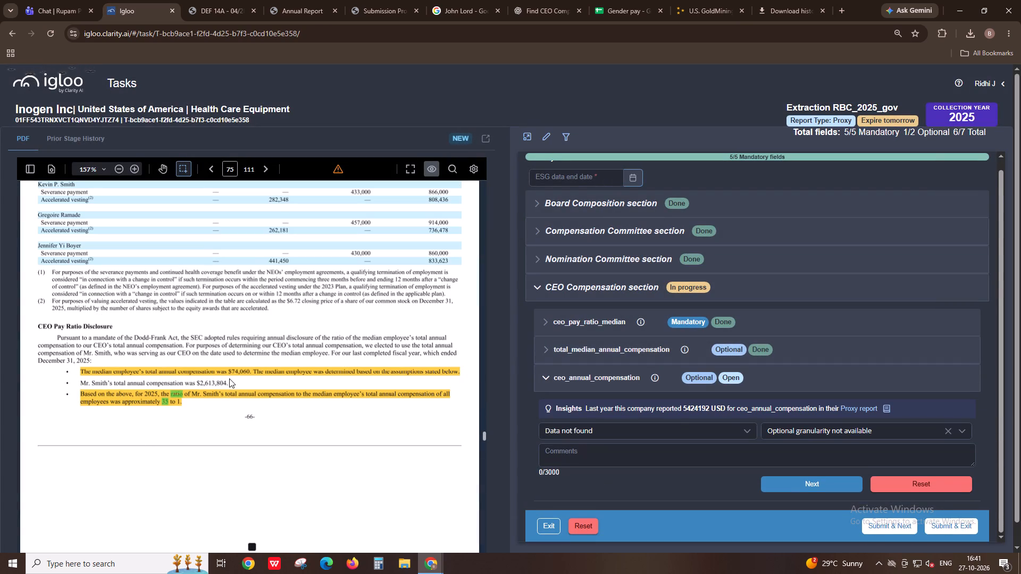
Copy the CEO's total annual compensation, $2,613,804, from the Igloo PDF and search the DEF 14A PDF for 2,613,804, examining the matching pay table.
{"action": "left_click_drag", "start_coordinate": [225, 384], "coordinate": [200, 386]}
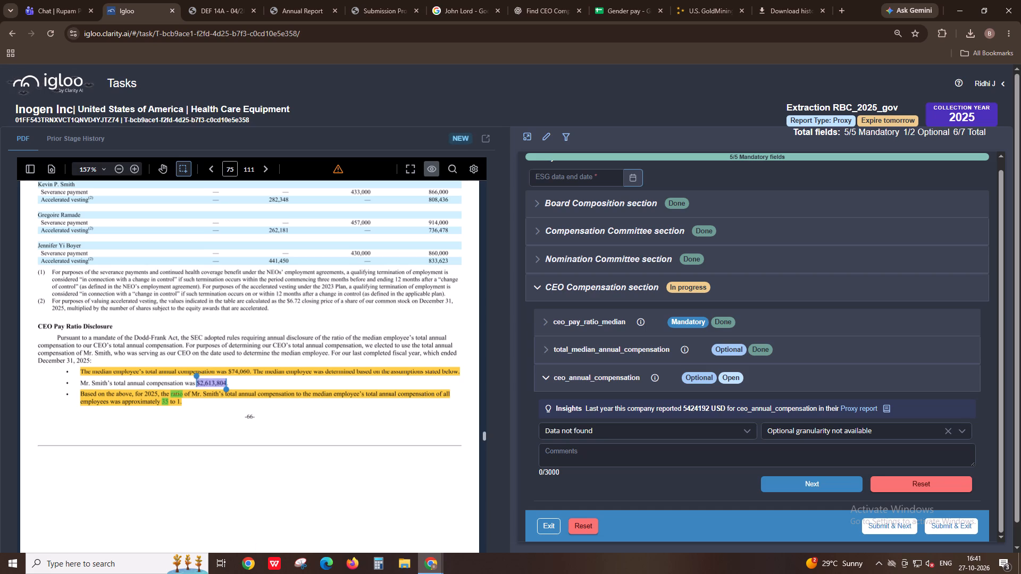
{"action": "key", "text": "ctrl+c"}
{"action": "left_click", "coordinate": [217, 0]}
{"action": "key", "text": "ctrl+f"}
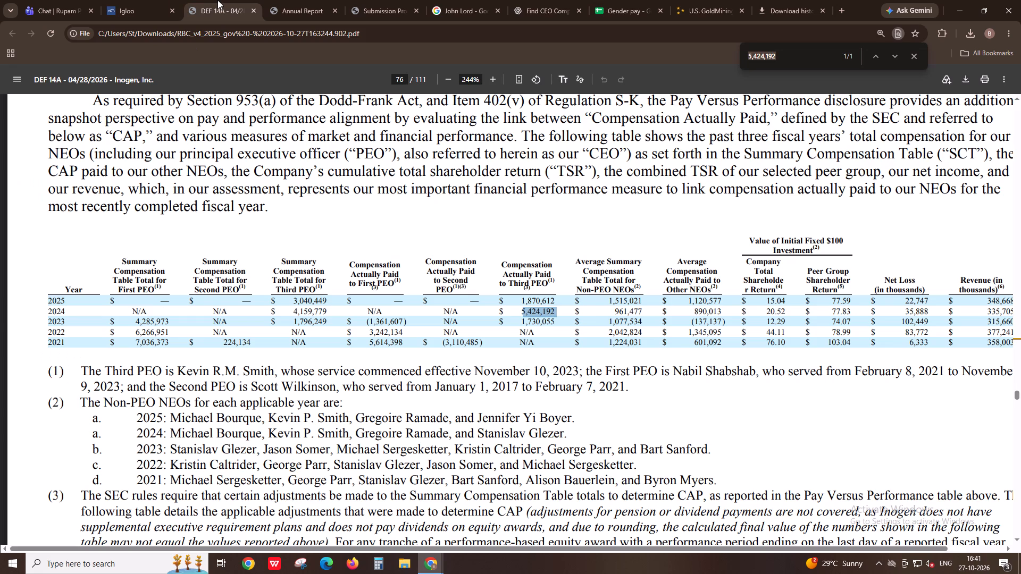
{"action": "key", "text": "ctrl+v"}
{"action": "key", "text": "ctrl+Left"}
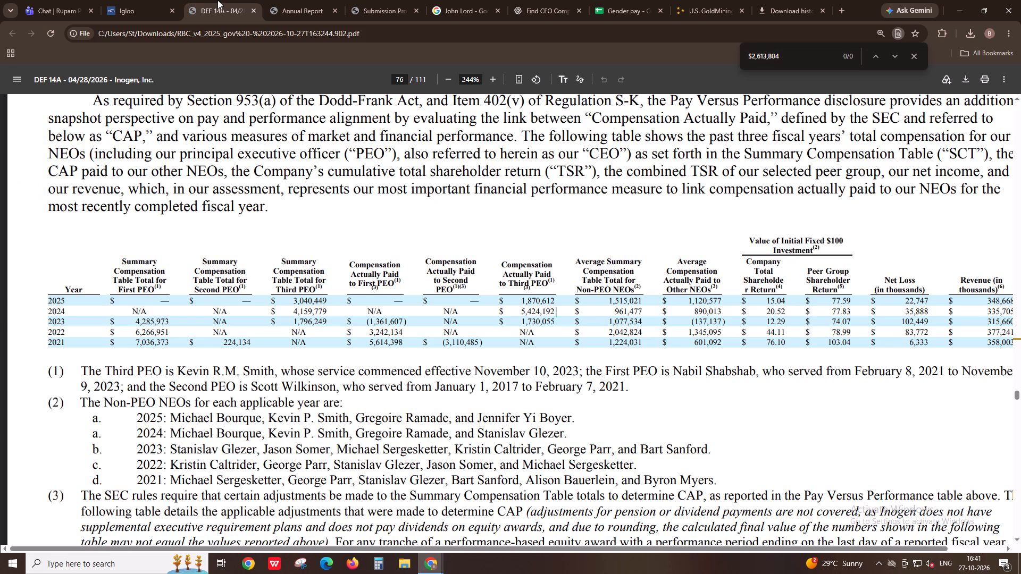
{"action": "key", "text": "BackSpace"}
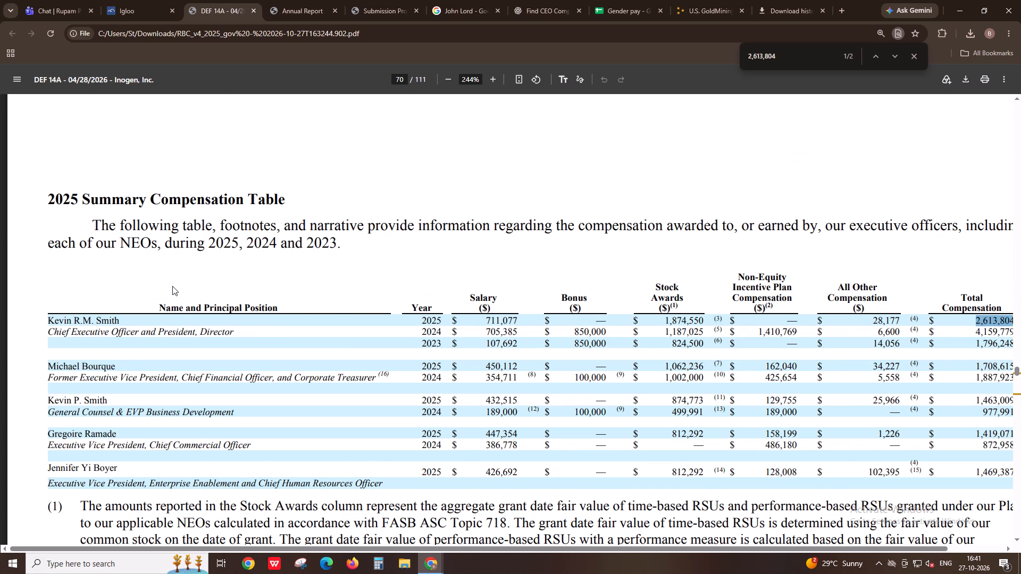
{"action": "scroll", "coordinate": [172, 286], "scroll_direction": "down", "scroll_amount": 1, "text": "ctrl"}
{"action": "scroll", "coordinate": [653, 436], "scroll_direction": "up", "scroll_amount": 1}
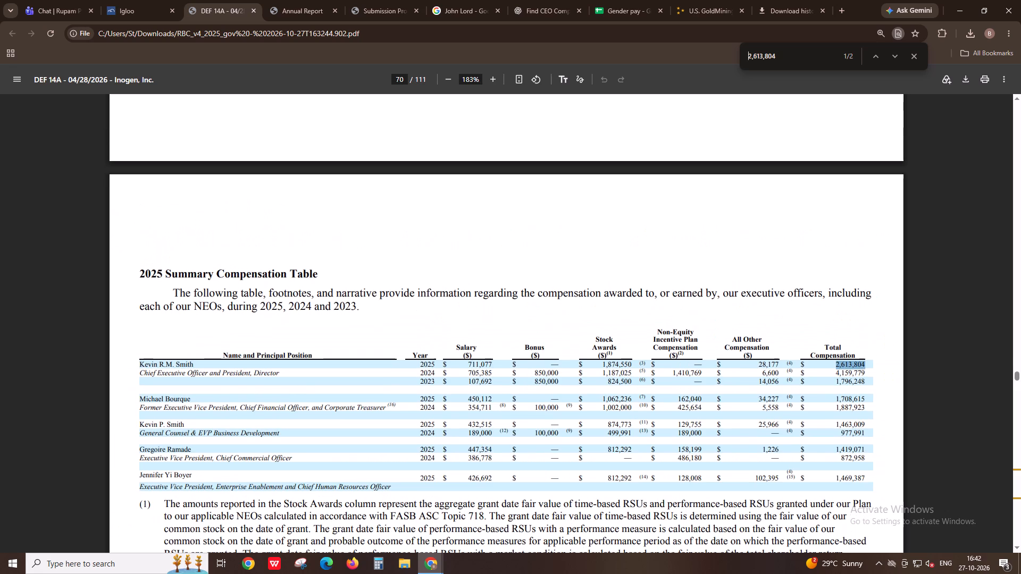
{"action": "scroll", "coordinate": [653, 436], "scroll_direction": "down", "scroll_amount": 1}
{"action": "scroll", "coordinate": [653, 436], "scroll_direction": "up", "scroll_amount": 1, "text": "ctrl"}
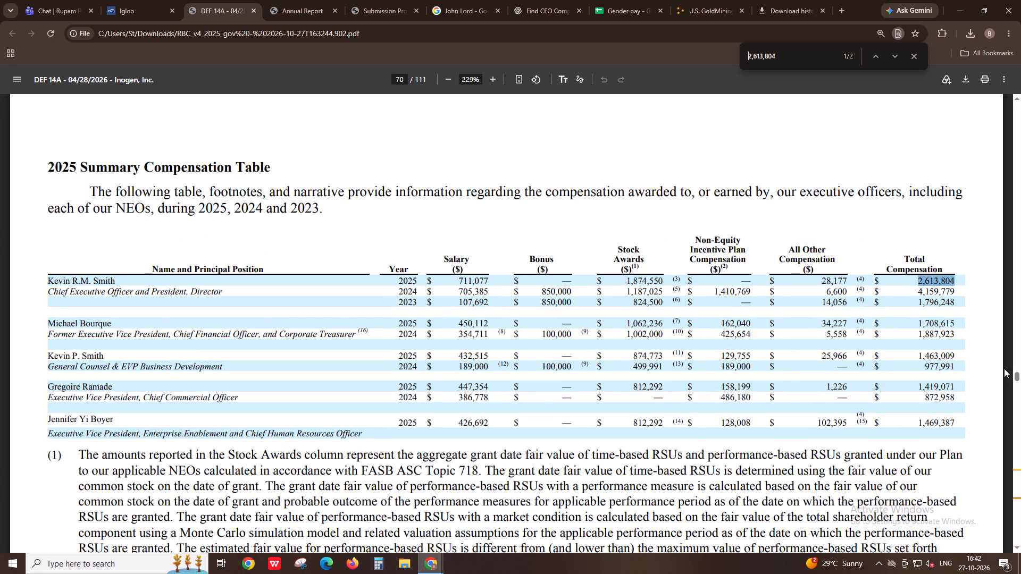
Return to Igloo and reopen last year's extract for ceo_annual_compensation to check which figure was collected.
{"action": "left_click", "coordinate": [178, 0]}
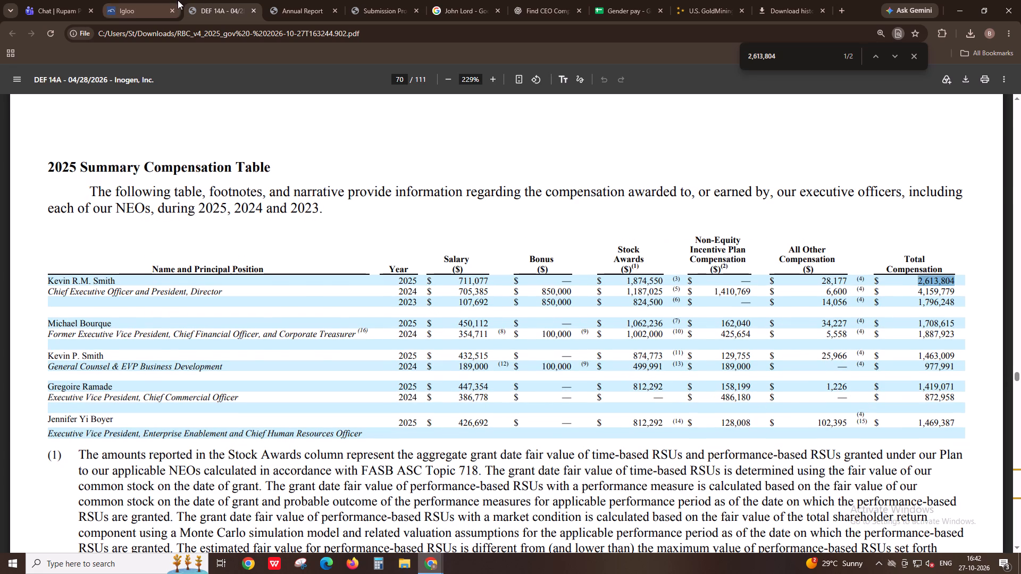
{"action": "left_click", "coordinate": [197, 0]}
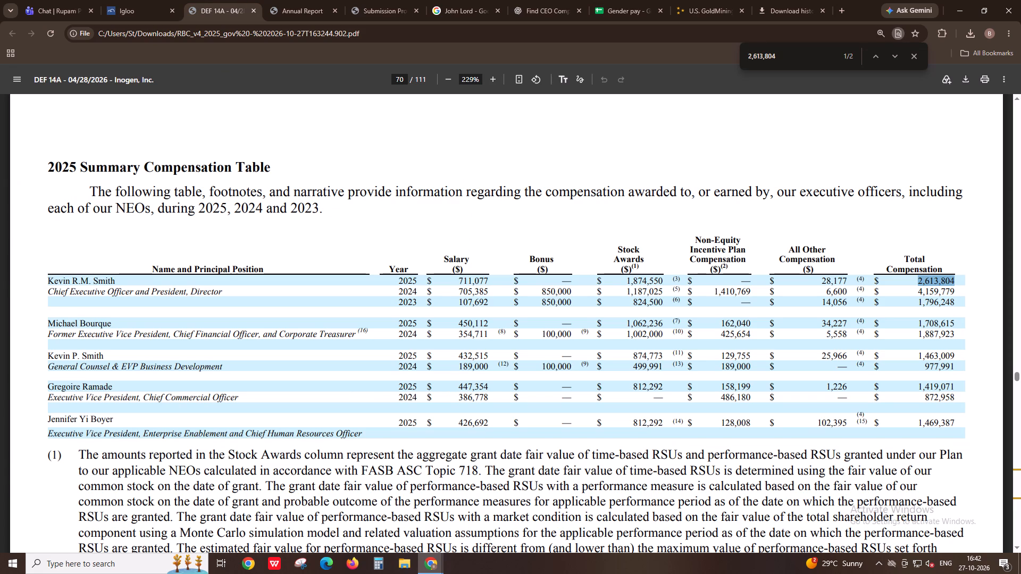
{"action": "left_click", "coordinate": [821, 58]}
{"action": "left_click", "coordinate": [302, 0]}
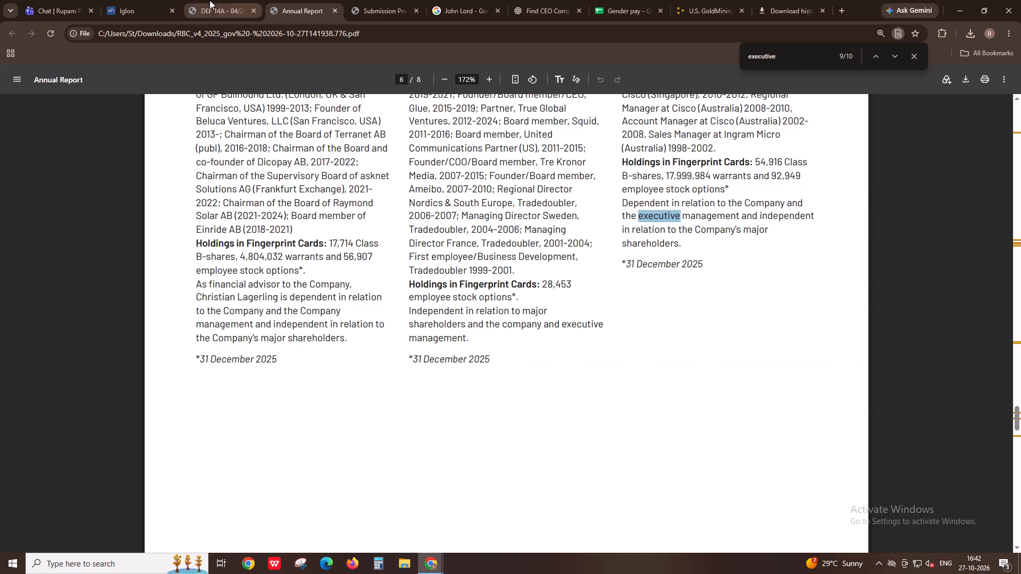
{"action": "left_click", "coordinate": [131, 0]}
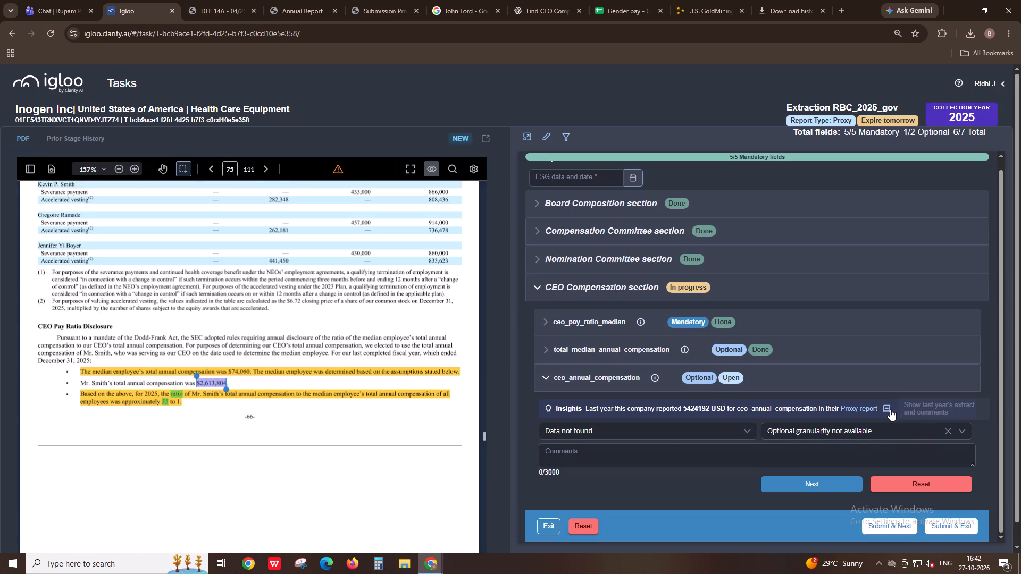
{"action": "left_click", "coordinate": [890, 409]}
{"action": "left_click", "coordinate": [647, 268]}
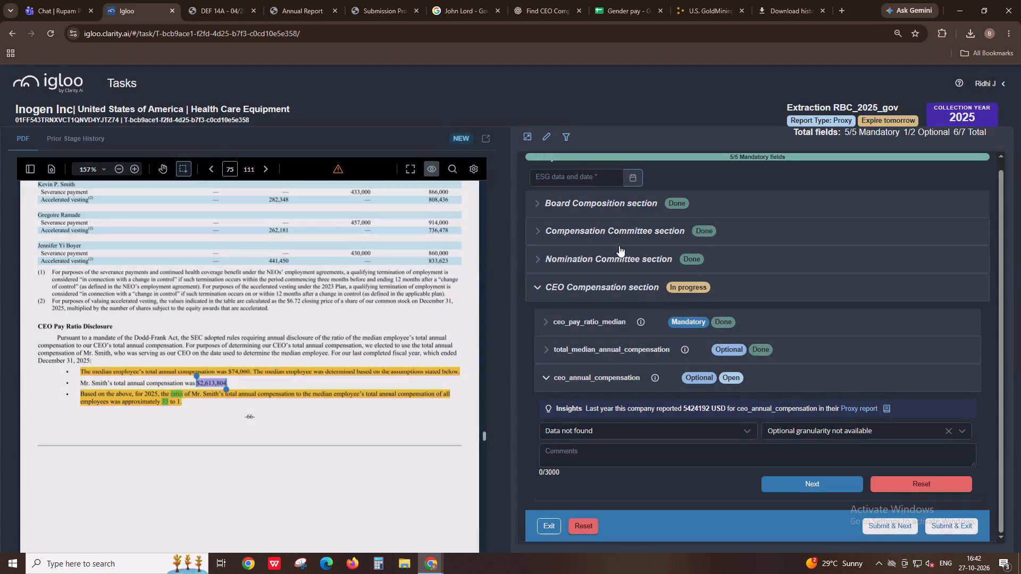
Step through the DEF 14A PDF's matches for 2,613,804, comparing the CEO Pay Ratio Disclosure with the Summary Compensation Table.
{"action": "left_click", "coordinate": [188, 0]}
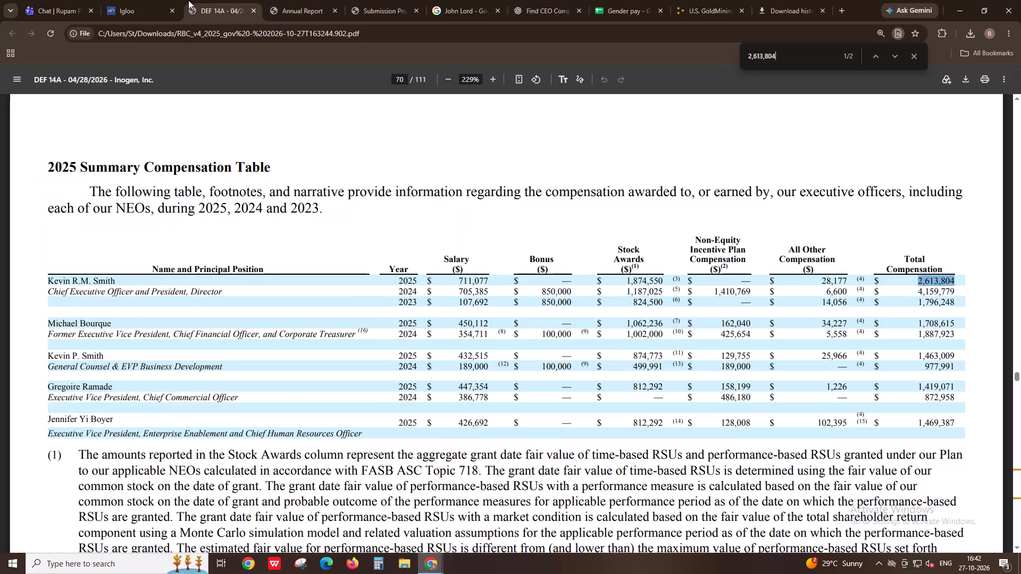
{"action": "key", "text": "Return"}
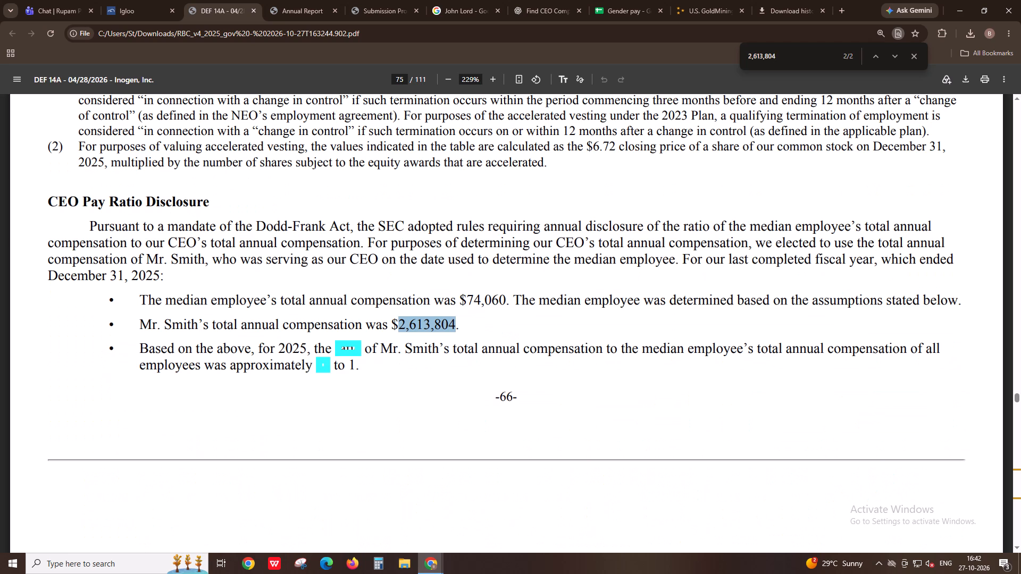
{"action": "key", "text": "Return"}
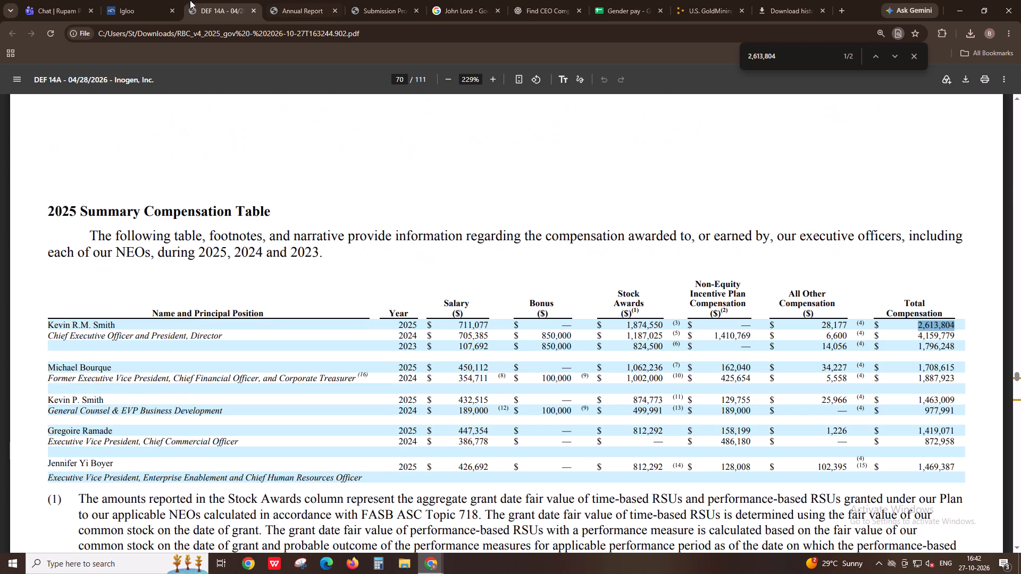
Check the Prior Stage History of the Igloo task and return to its PDF view.
{"action": "left_click", "coordinate": [176, 0]}
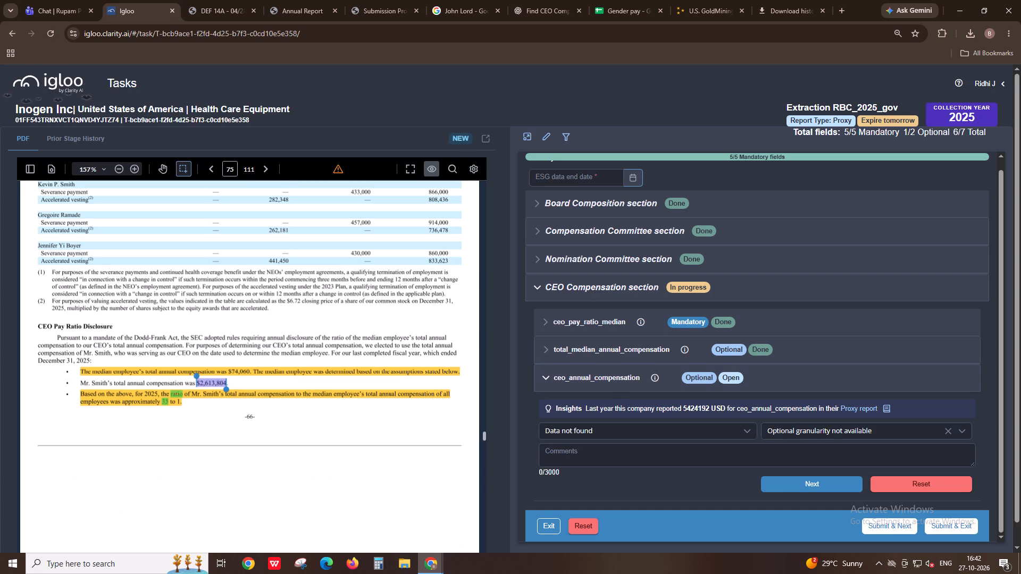
{"action": "left_click", "coordinate": [45, 134]}
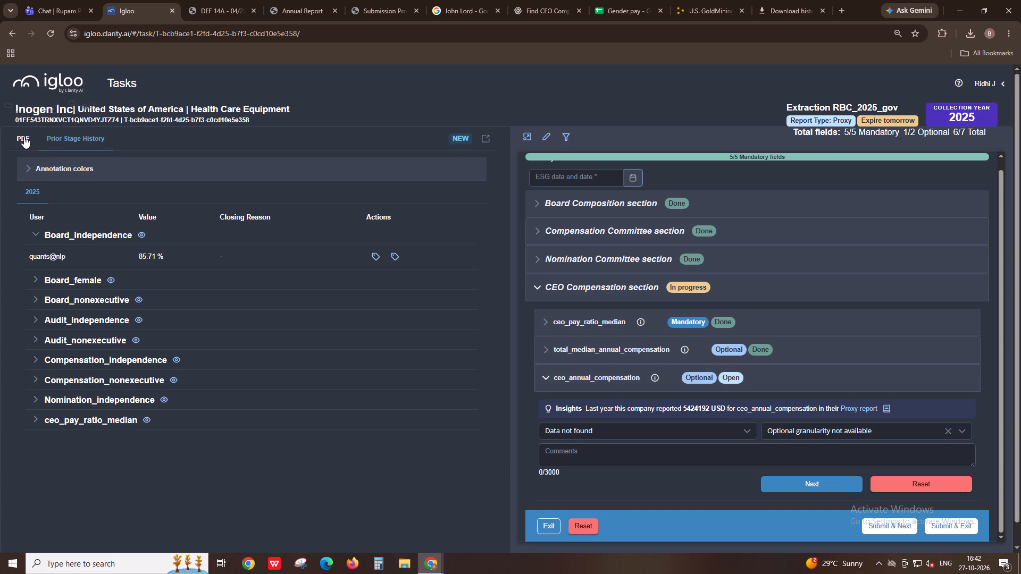
{"action": "left_click", "coordinate": [24, 137]}
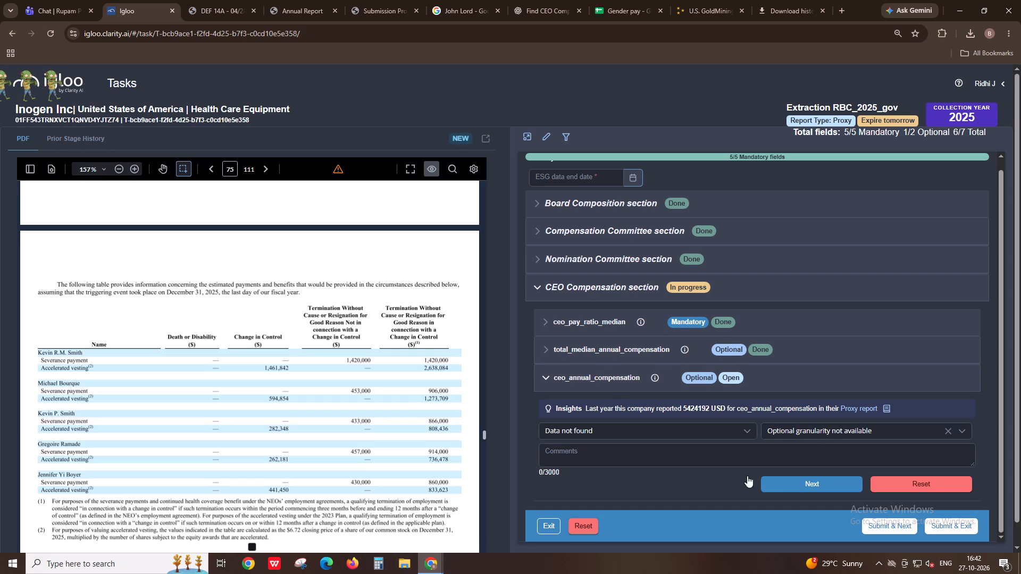
Copy "Compensation Actually Paid to Third" from last year's ceo_annual_compensation extract and search for it in a duplicate of the DEF 14A PDF.
{"action": "left_click", "coordinate": [883, 401]}
{"action": "left_click_drag", "start_coordinate": [486, 306], "coordinate": [379, 307]}
{"action": "key", "text": "ctrl+c"}
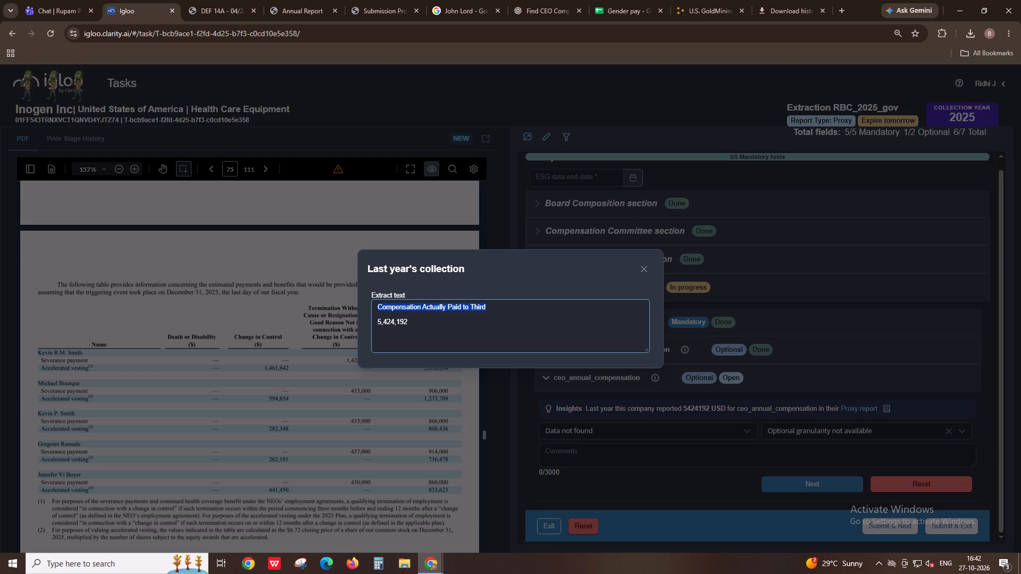
{"action": "left_click", "coordinate": [642, 271]}
{"action": "left_click", "coordinate": [227, 0]}
{"action": "right_click", "coordinate": [227, 0]}
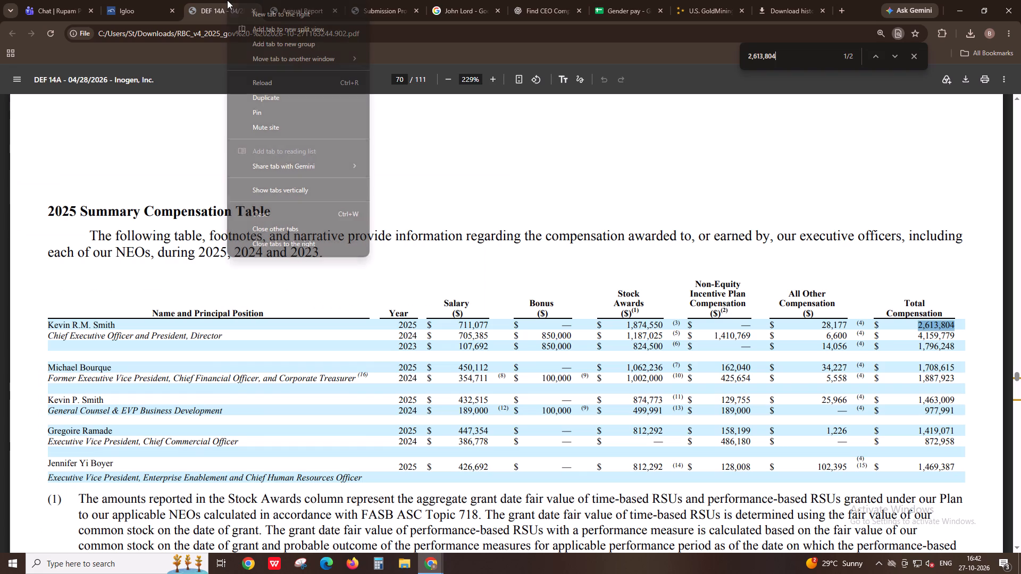
{"action": "left_click", "coordinate": [271, 91]}
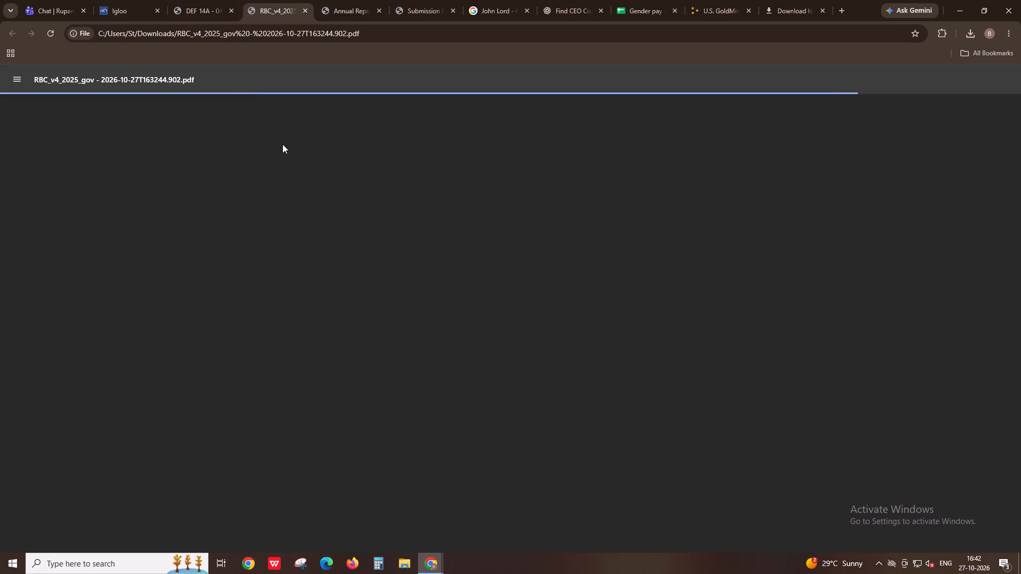
{"action": "key", "text": "ctrl+f"}
{"action": "key", "text": "ctrl+v"}
{"action": "scroll", "coordinate": [430, 220], "scroll_direction": "up", "scroll_amount": 3}
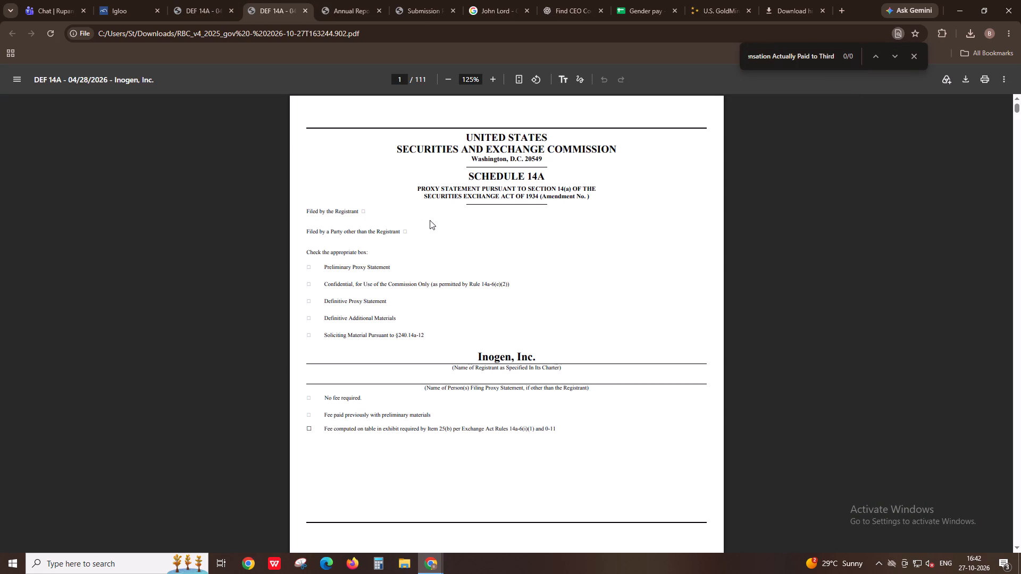
{"action": "scroll", "coordinate": [423, 342], "scroll_direction": "up", "scroll_amount": 3, "text": "ctrl"}
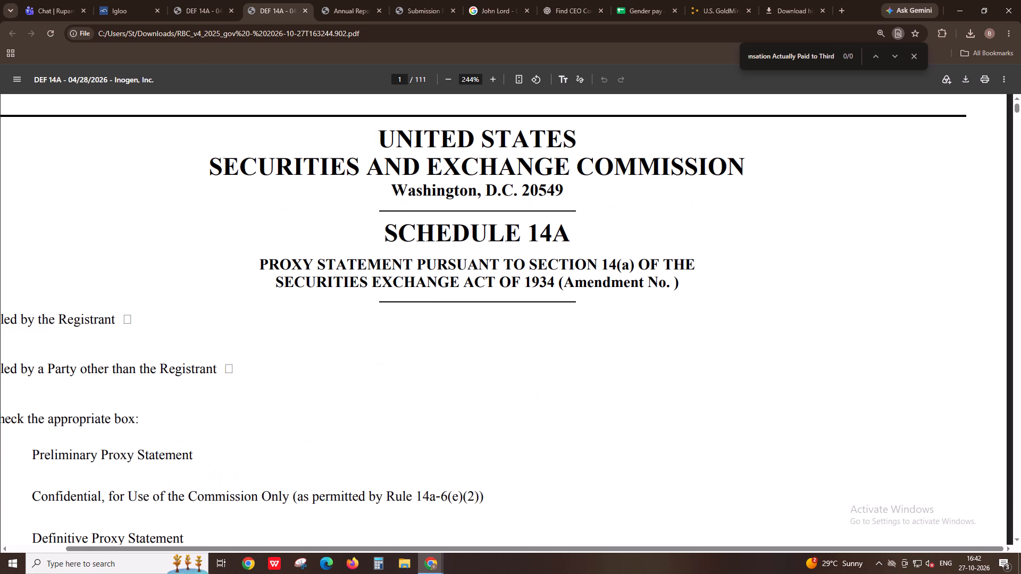
{"action": "scroll", "coordinate": [219, 202], "scroll_direction": "down", "scroll_amount": 1, "text": "ctrl"}
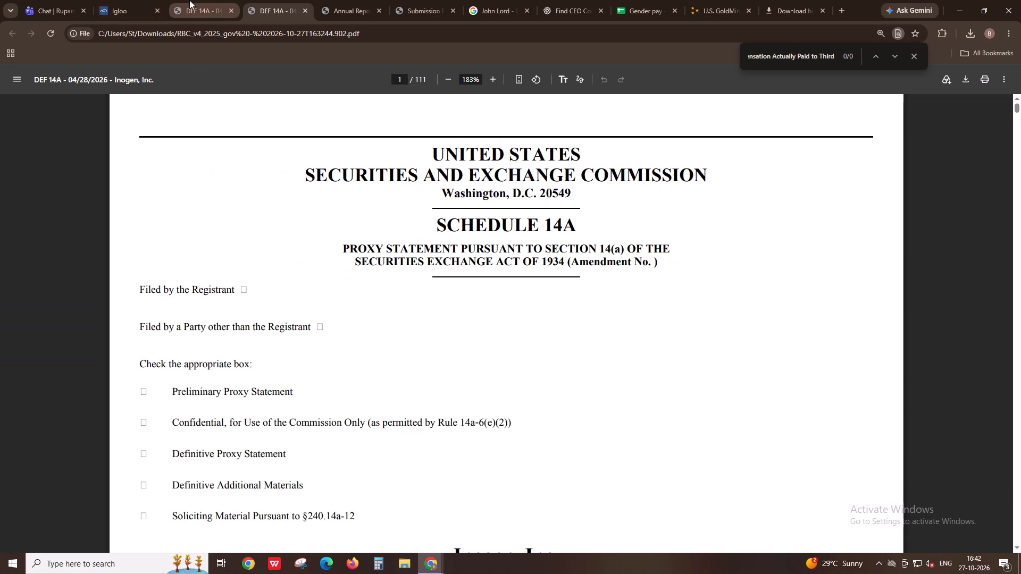
Copy the company name Inogen Inc from Igloo into cell E31 of the OT Tracking sheet in the BHAVYA TRACKING spreadsheet.
{"action": "left_click", "coordinate": [120, 0]}
{"action": "left_click", "coordinate": [55, 110]}
{"action": "key", "text": "alt+Tab"}
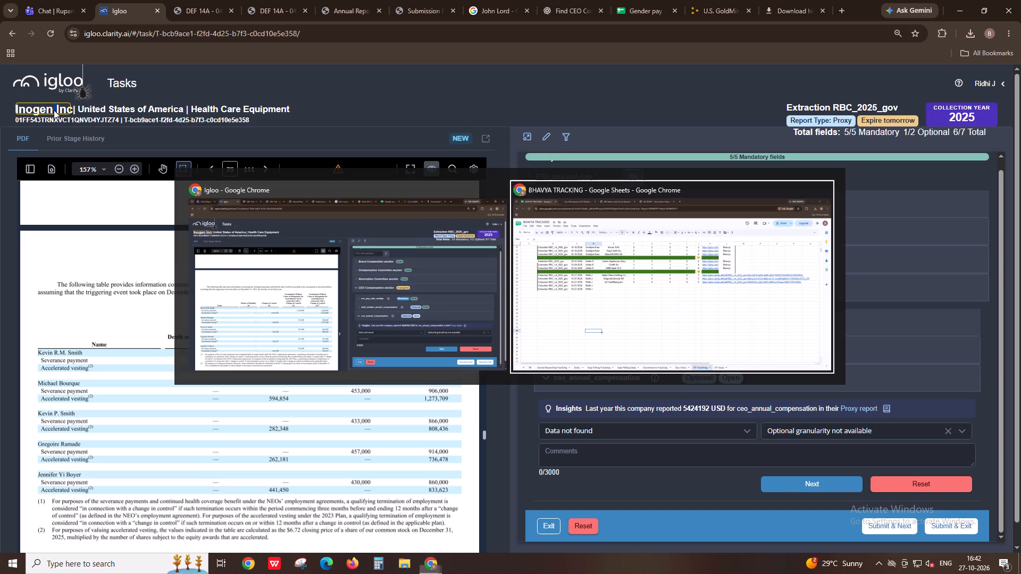
{"action": "left_click", "coordinate": [334, 281]}
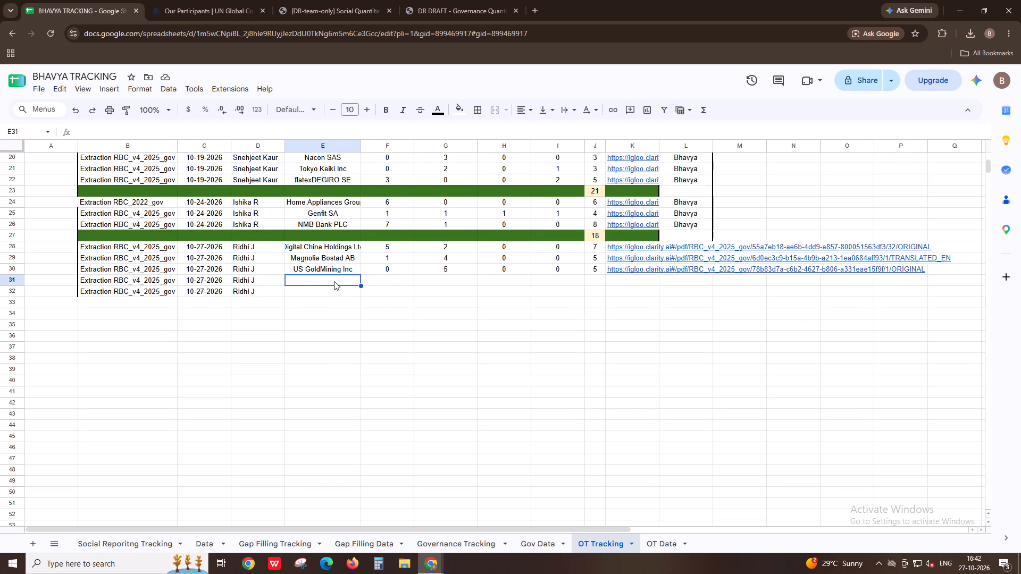
{"action": "key", "text": "ctrl+v"}
Enter Inogen Inc in cell A84 of the OT Data sheet, below the US GoldMining entries.
{"action": "left_click", "coordinate": [657, 538]}
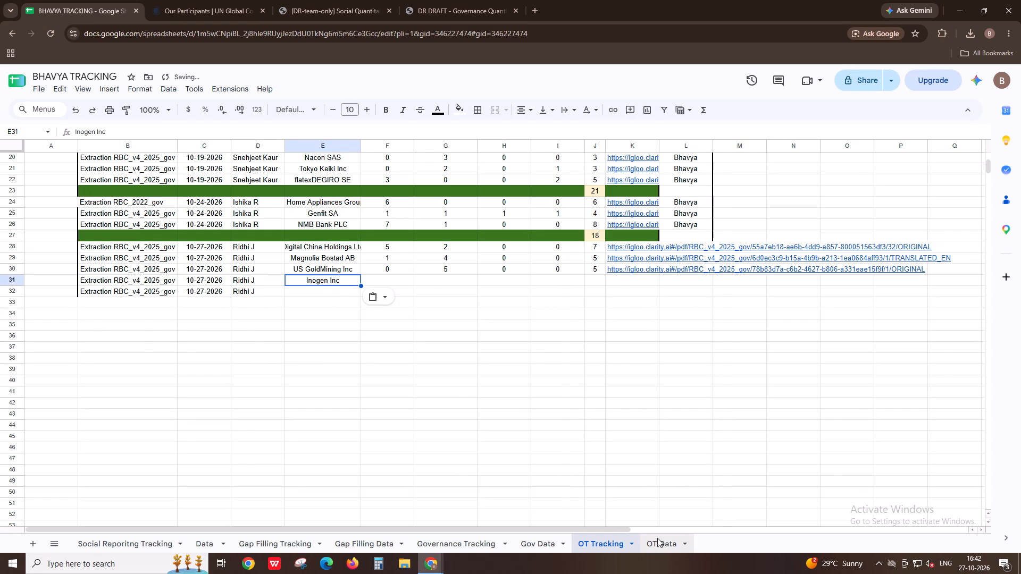
{"action": "left_click", "coordinate": [58, 375]}
{"action": "key", "text": "ctrl+v"}
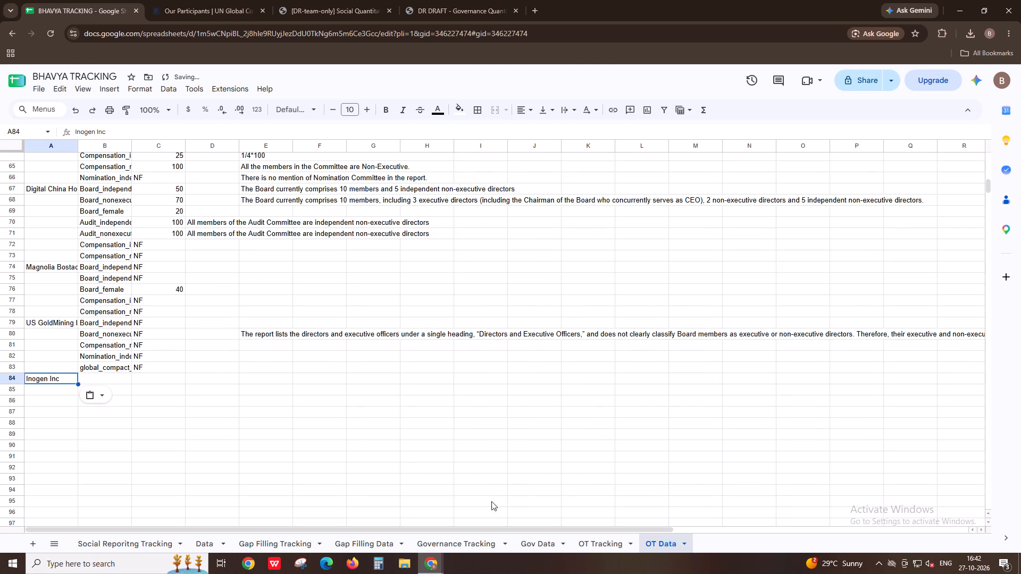
Review the OT Tracking sheet, examining the Total column's subtotal formulas in the green rows and the latest company entries.
{"action": "left_click", "coordinate": [588, 541]}
{"action": "scroll", "coordinate": [400, 445], "scroll_direction": "up", "scroll_amount": 5}
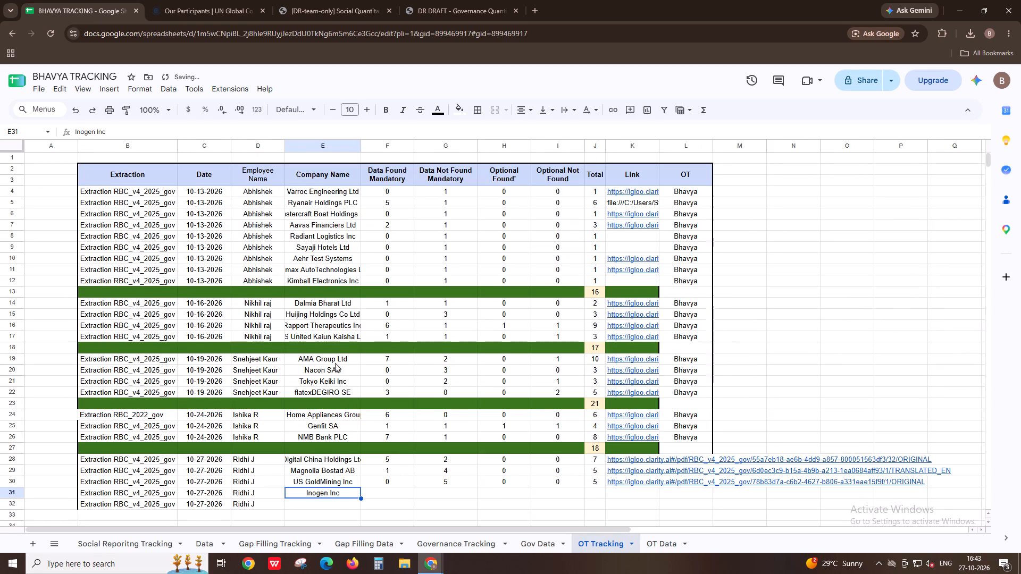
{"action": "left_click", "coordinate": [604, 347]}
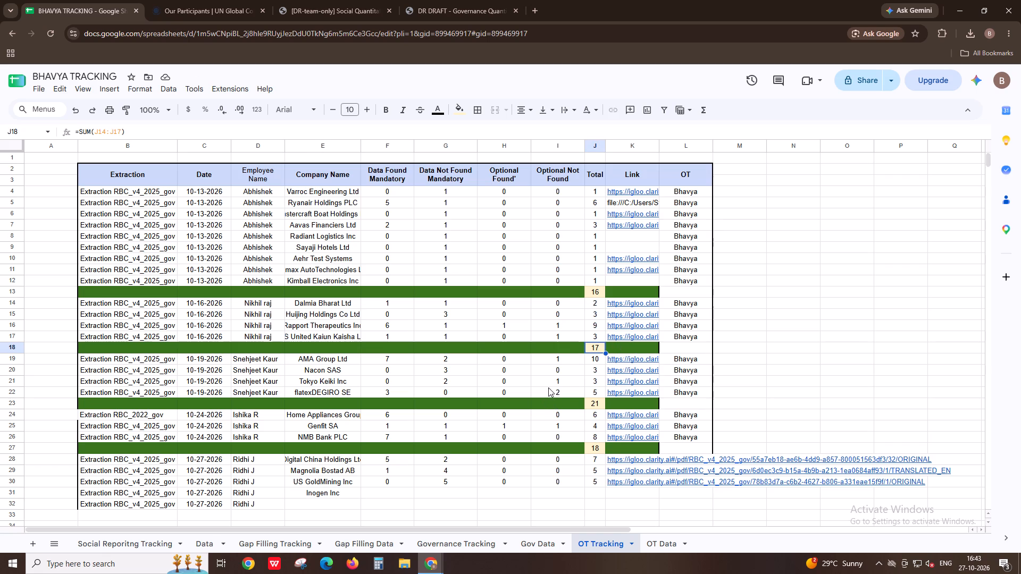
{"action": "left_click", "coordinate": [595, 403]}
{"action": "left_click", "coordinate": [597, 452]}
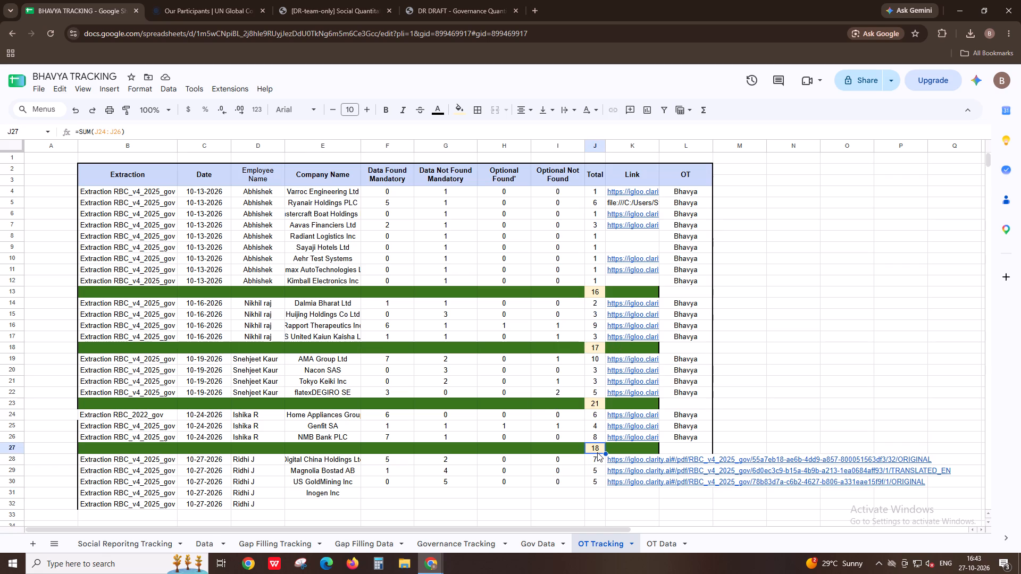
{"action": "left_click", "coordinate": [596, 288]}
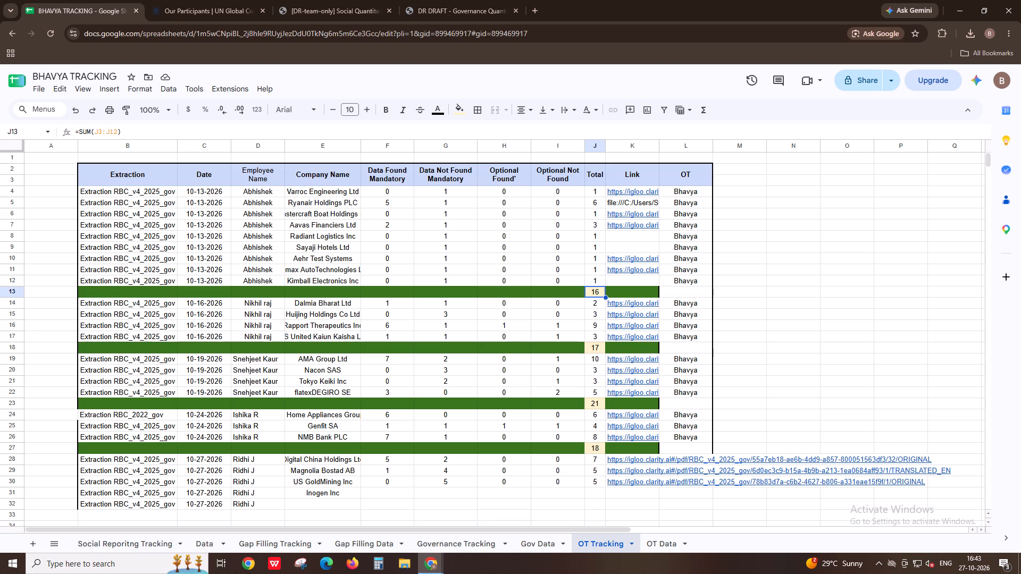
{"action": "scroll", "coordinate": [362, 299], "scroll_direction": "down", "scroll_amount": 4}
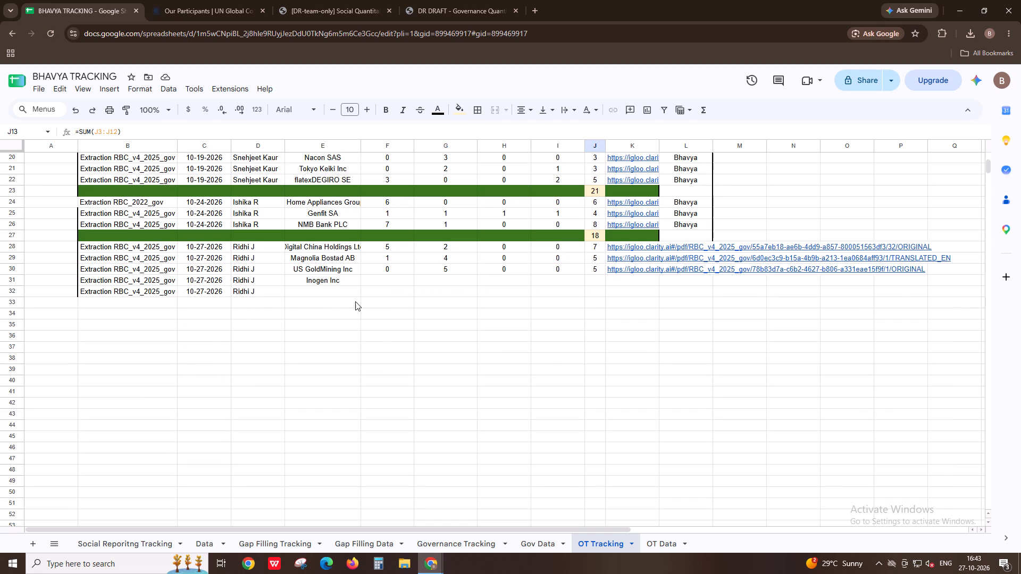
{"action": "scroll", "coordinate": [323, 309], "scroll_direction": "up", "scroll_amount": 2}
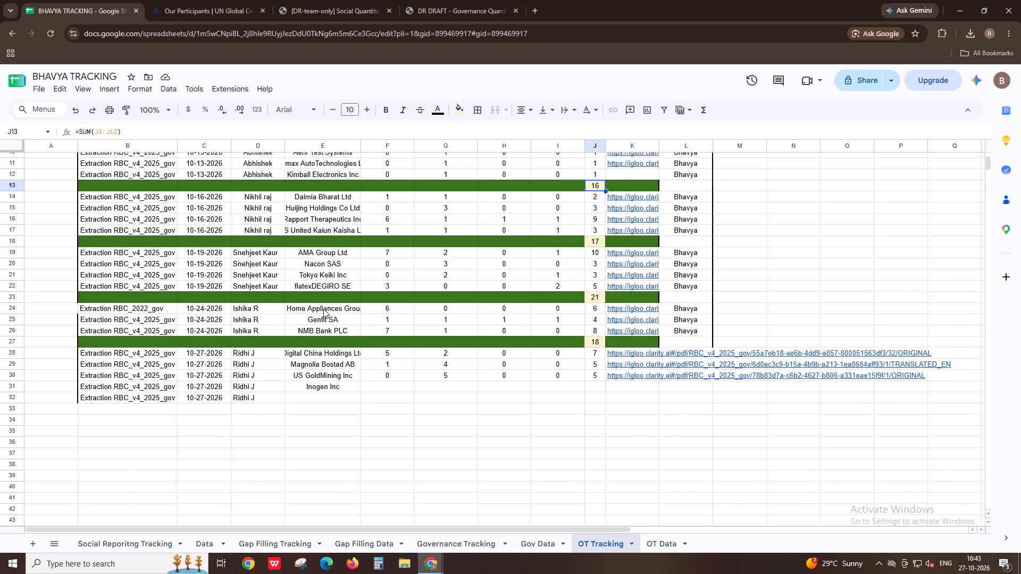
{"action": "scroll", "coordinate": [323, 309], "scroll_direction": "up", "scroll_amount": 3}
{"action": "left_click", "coordinate": [76, 417]}
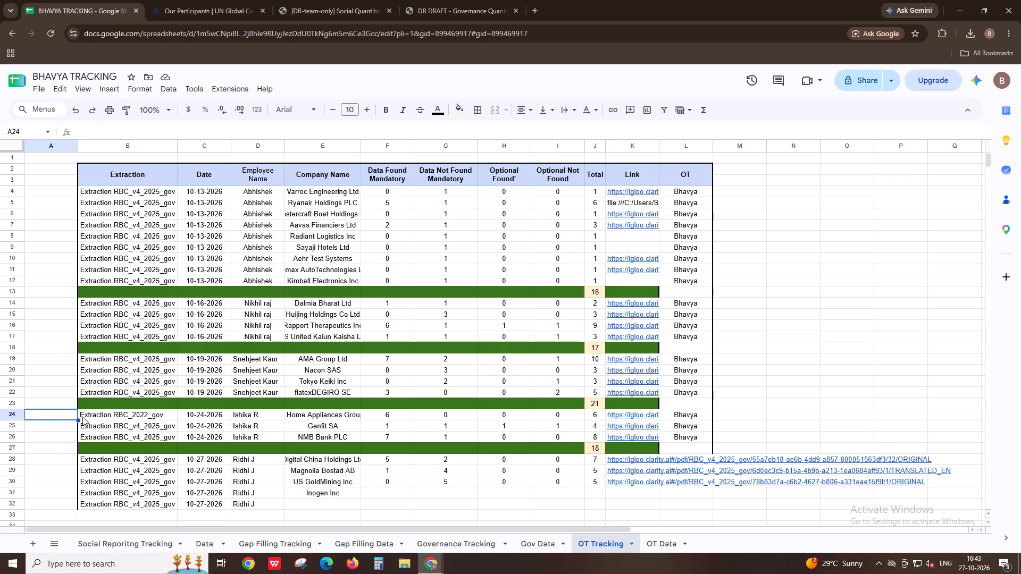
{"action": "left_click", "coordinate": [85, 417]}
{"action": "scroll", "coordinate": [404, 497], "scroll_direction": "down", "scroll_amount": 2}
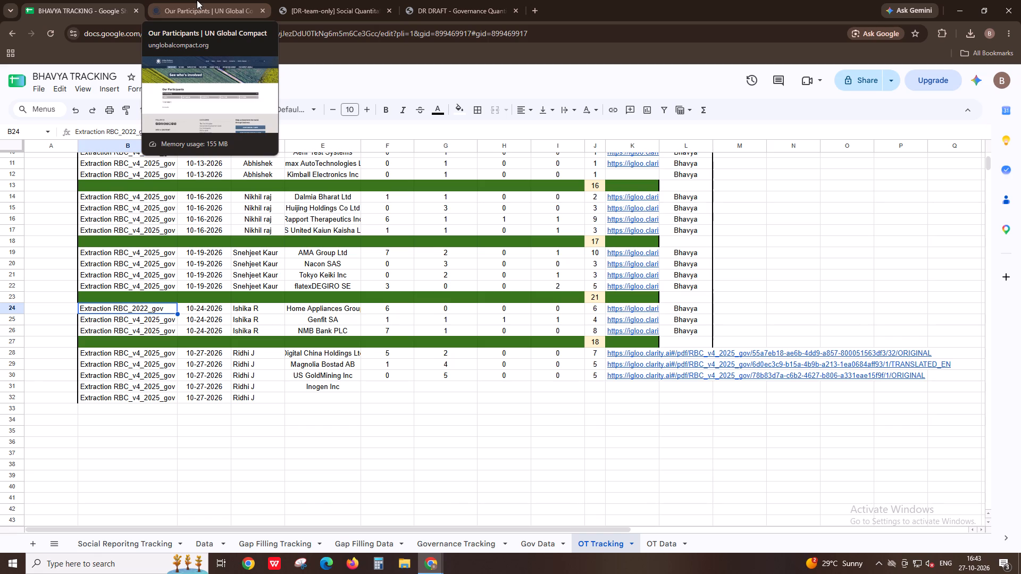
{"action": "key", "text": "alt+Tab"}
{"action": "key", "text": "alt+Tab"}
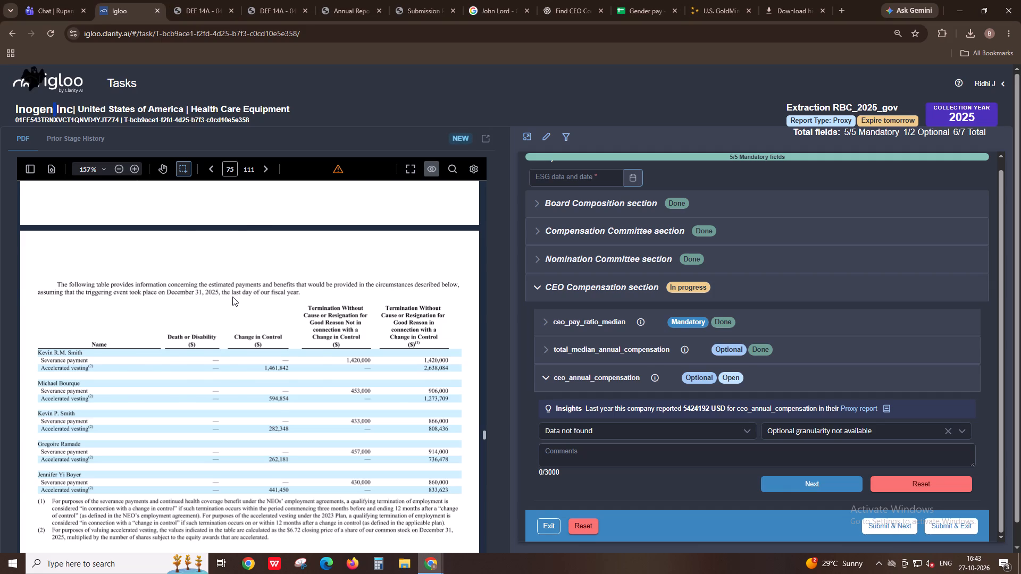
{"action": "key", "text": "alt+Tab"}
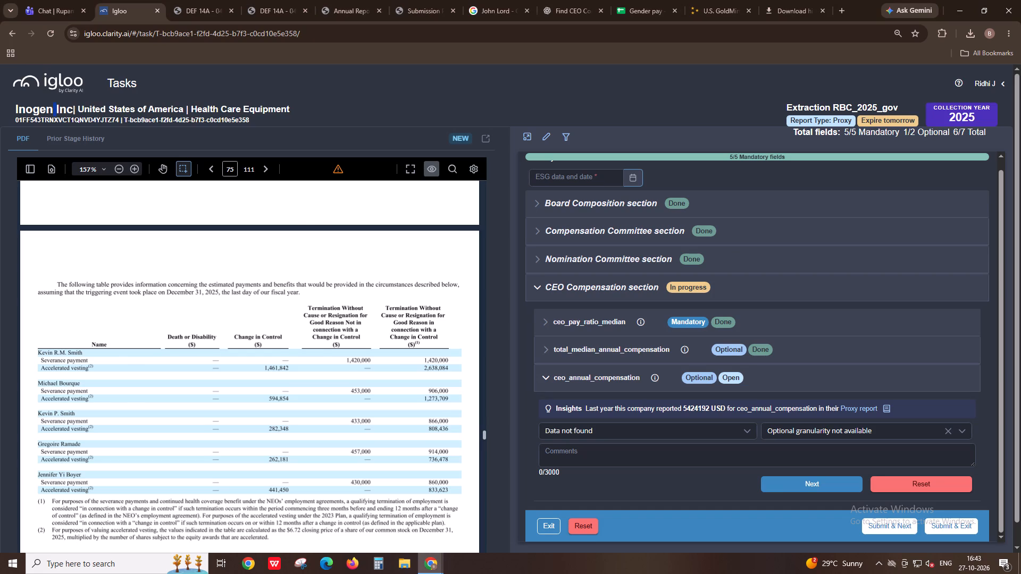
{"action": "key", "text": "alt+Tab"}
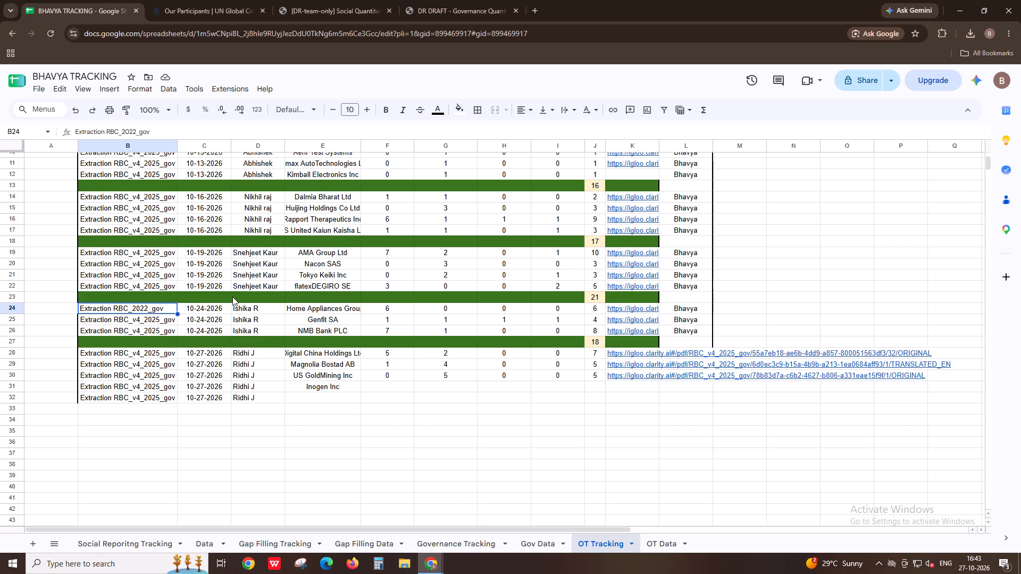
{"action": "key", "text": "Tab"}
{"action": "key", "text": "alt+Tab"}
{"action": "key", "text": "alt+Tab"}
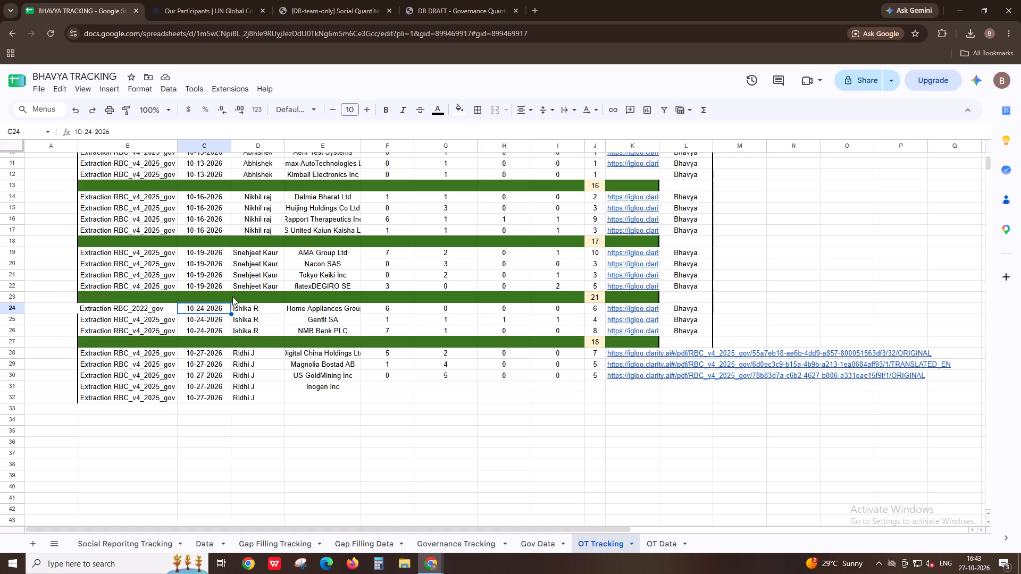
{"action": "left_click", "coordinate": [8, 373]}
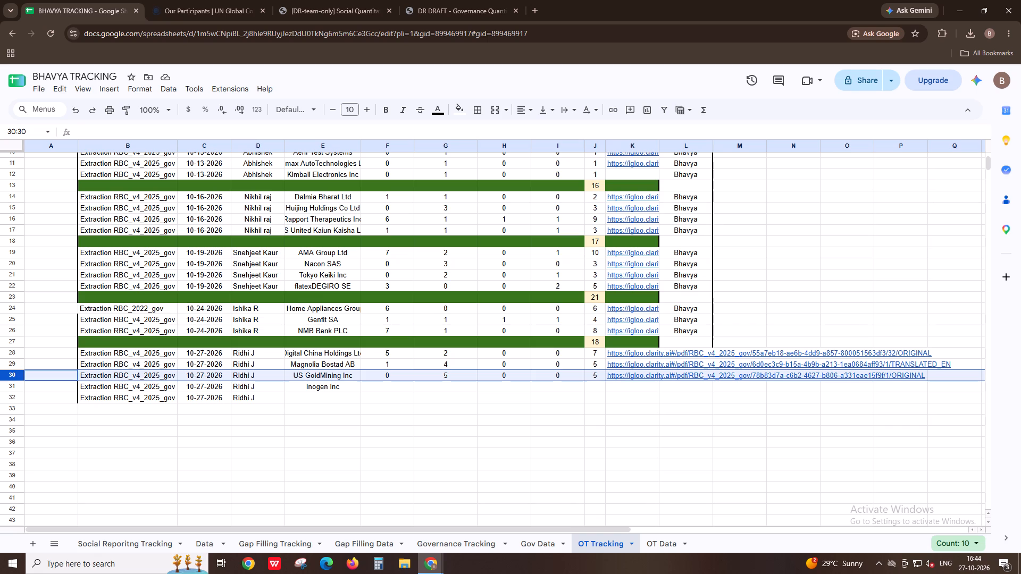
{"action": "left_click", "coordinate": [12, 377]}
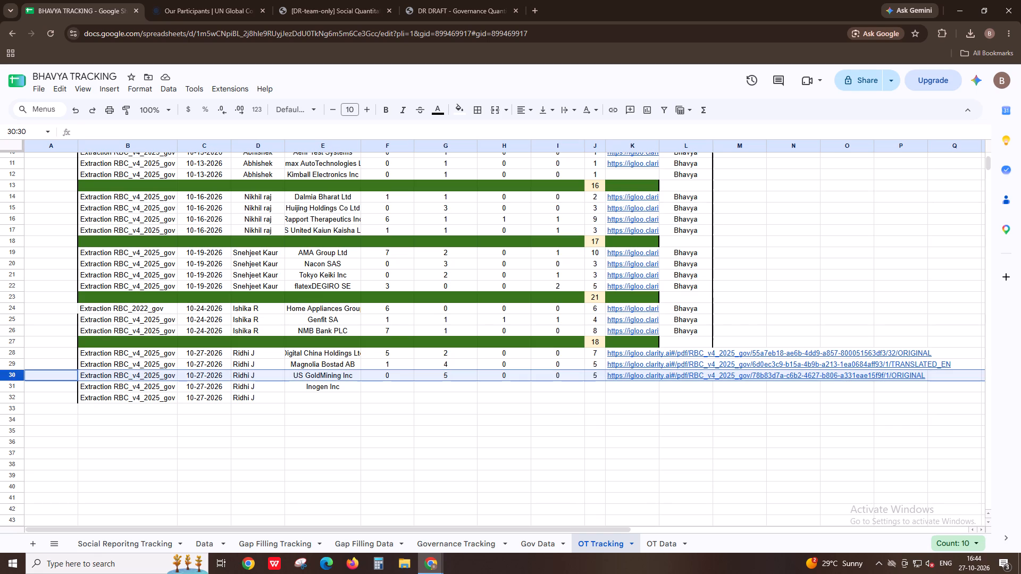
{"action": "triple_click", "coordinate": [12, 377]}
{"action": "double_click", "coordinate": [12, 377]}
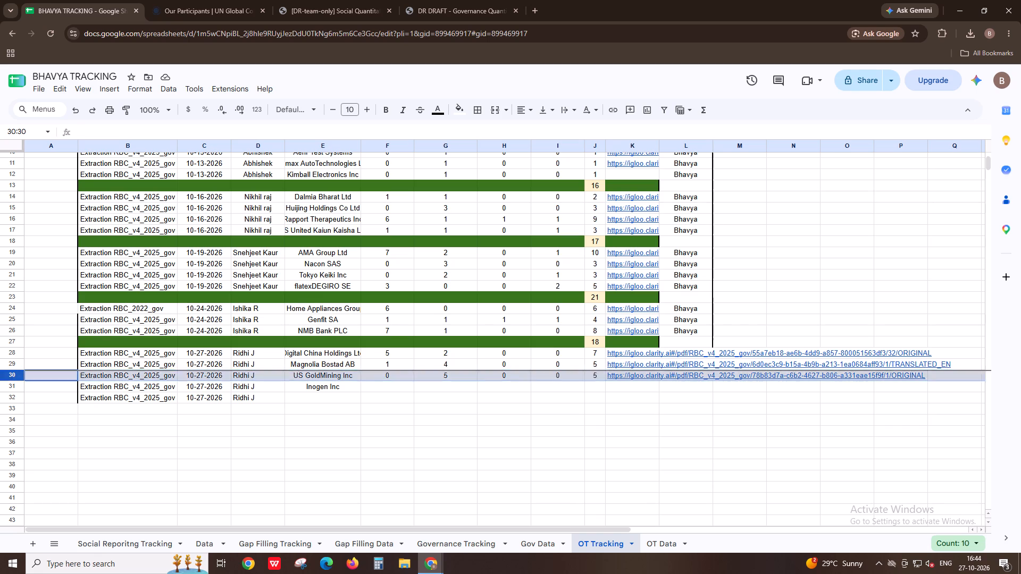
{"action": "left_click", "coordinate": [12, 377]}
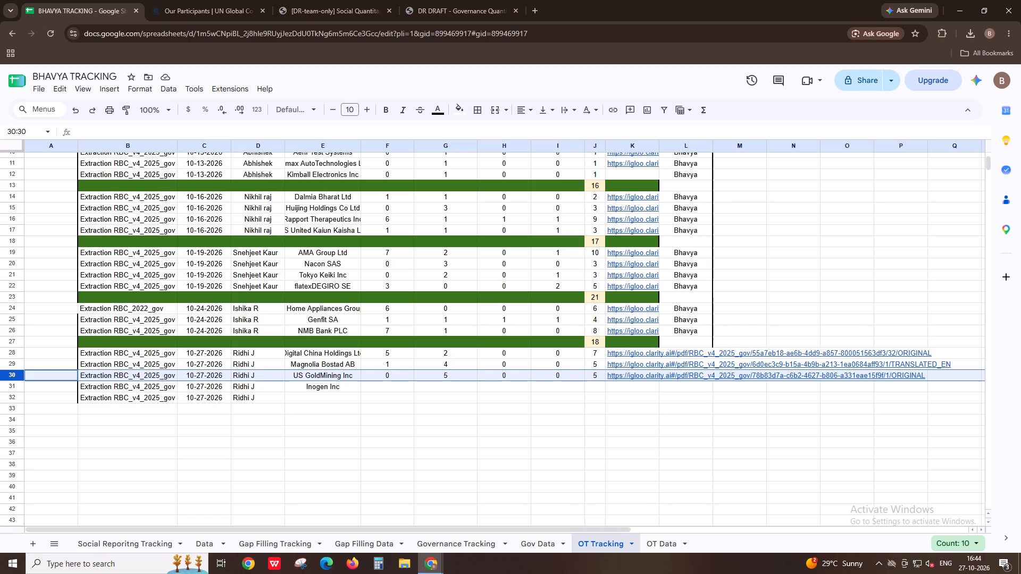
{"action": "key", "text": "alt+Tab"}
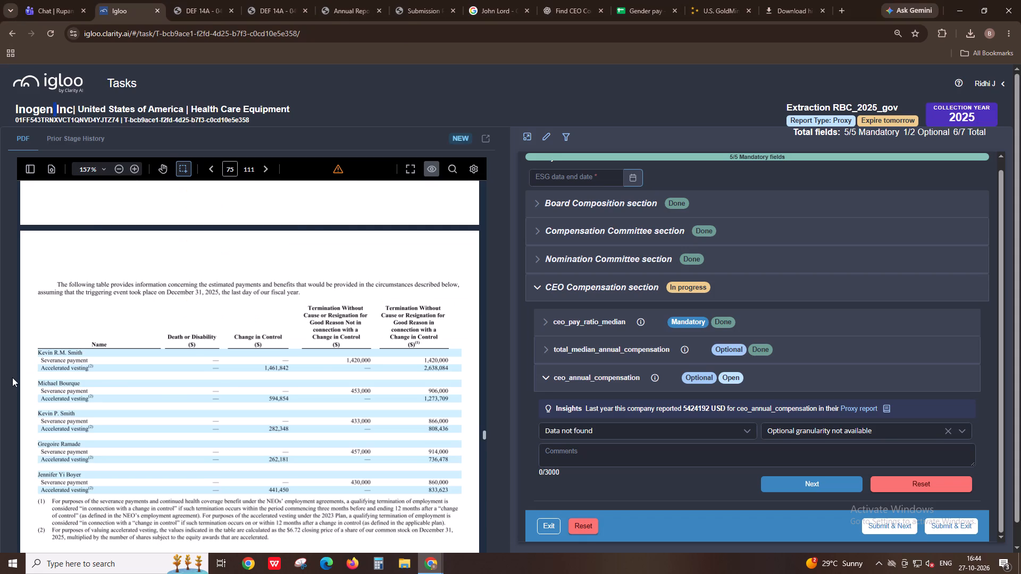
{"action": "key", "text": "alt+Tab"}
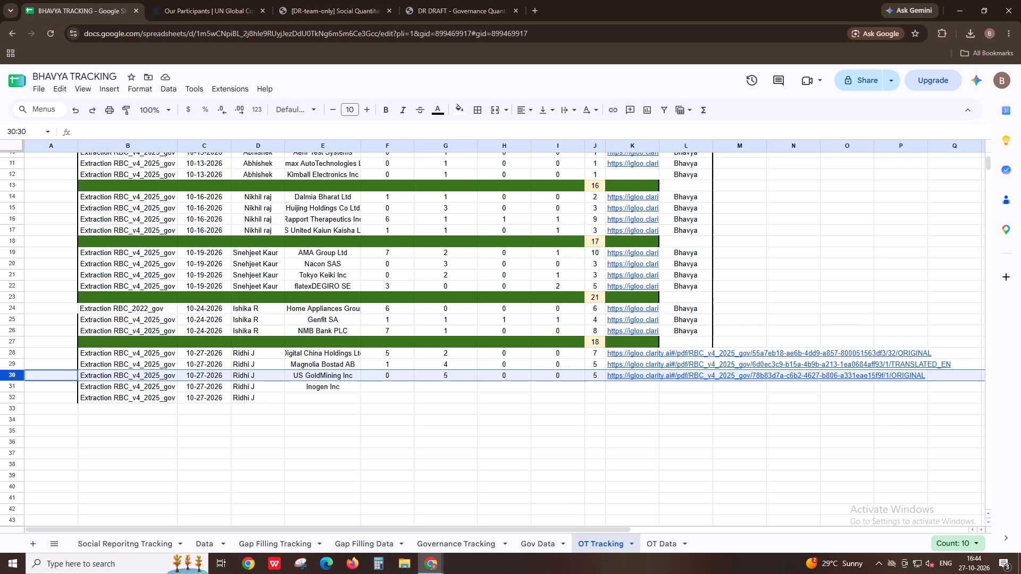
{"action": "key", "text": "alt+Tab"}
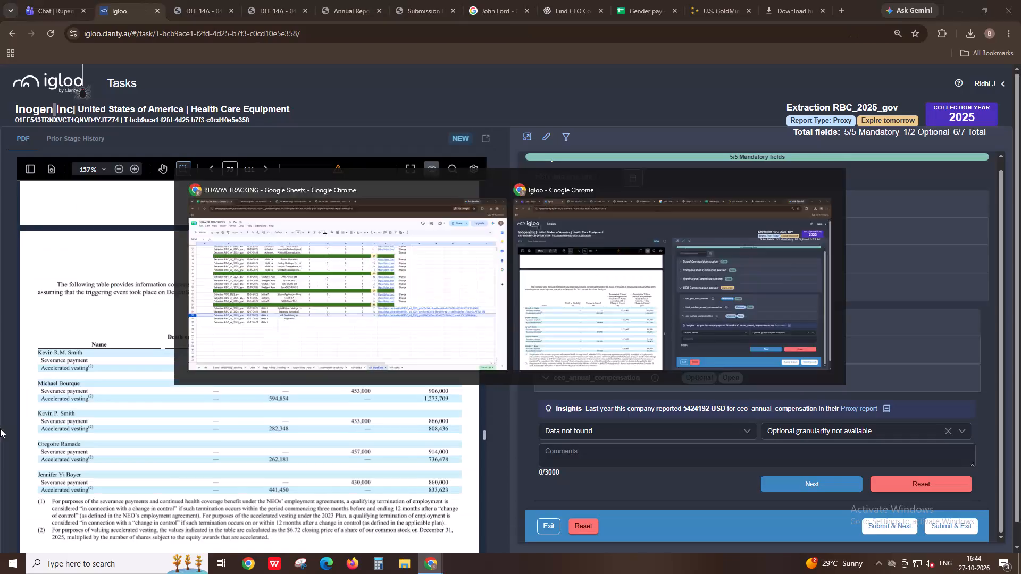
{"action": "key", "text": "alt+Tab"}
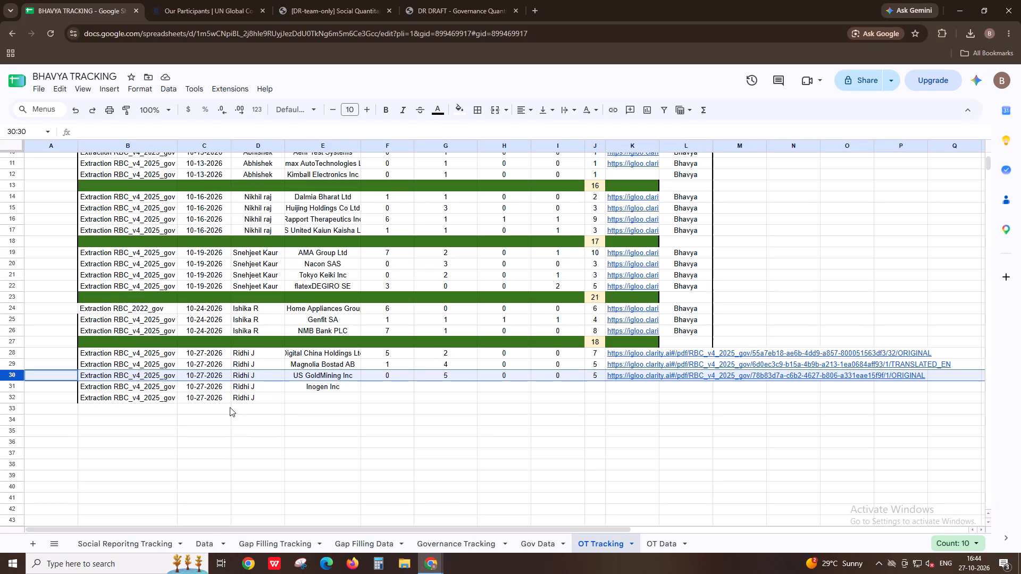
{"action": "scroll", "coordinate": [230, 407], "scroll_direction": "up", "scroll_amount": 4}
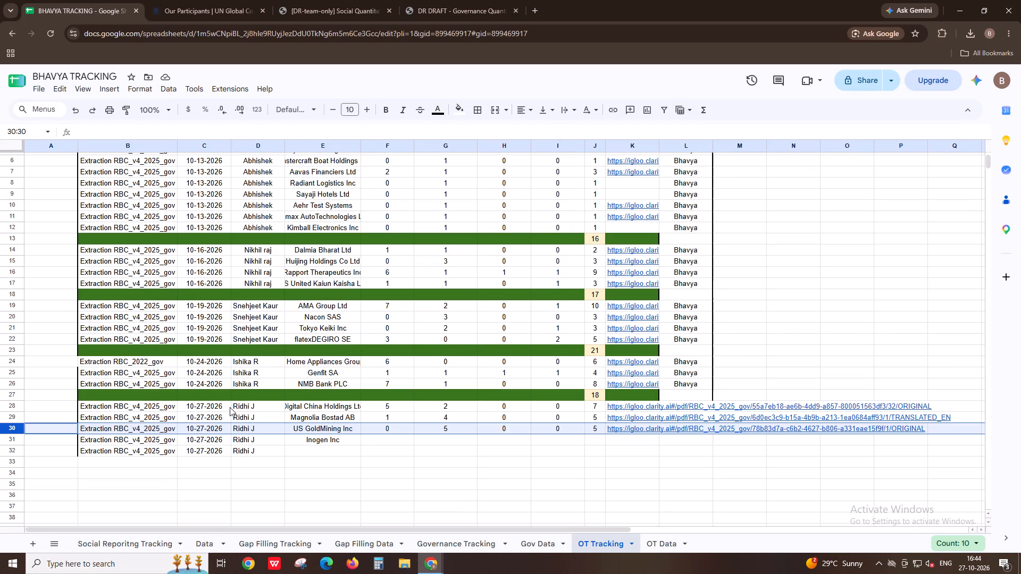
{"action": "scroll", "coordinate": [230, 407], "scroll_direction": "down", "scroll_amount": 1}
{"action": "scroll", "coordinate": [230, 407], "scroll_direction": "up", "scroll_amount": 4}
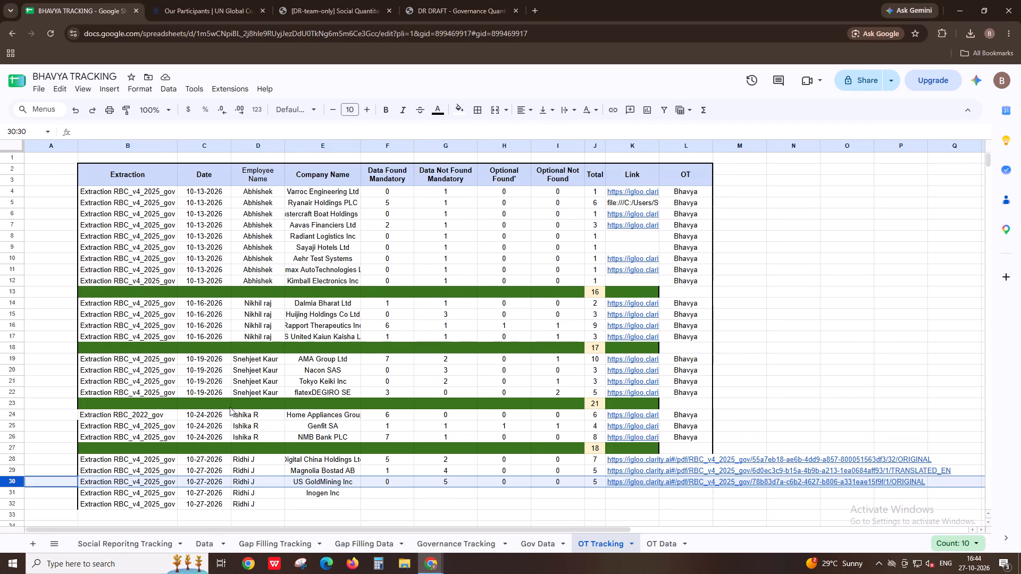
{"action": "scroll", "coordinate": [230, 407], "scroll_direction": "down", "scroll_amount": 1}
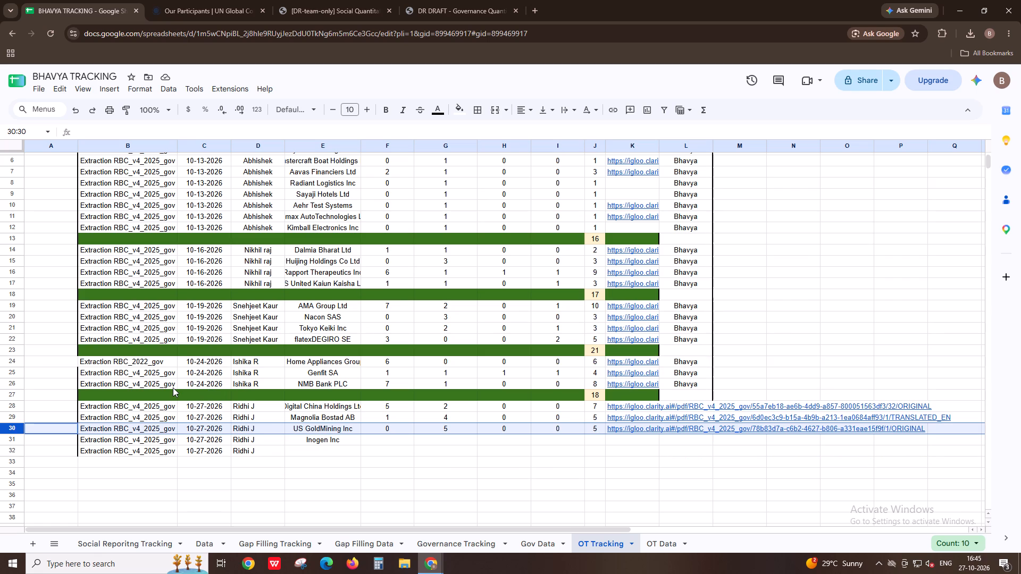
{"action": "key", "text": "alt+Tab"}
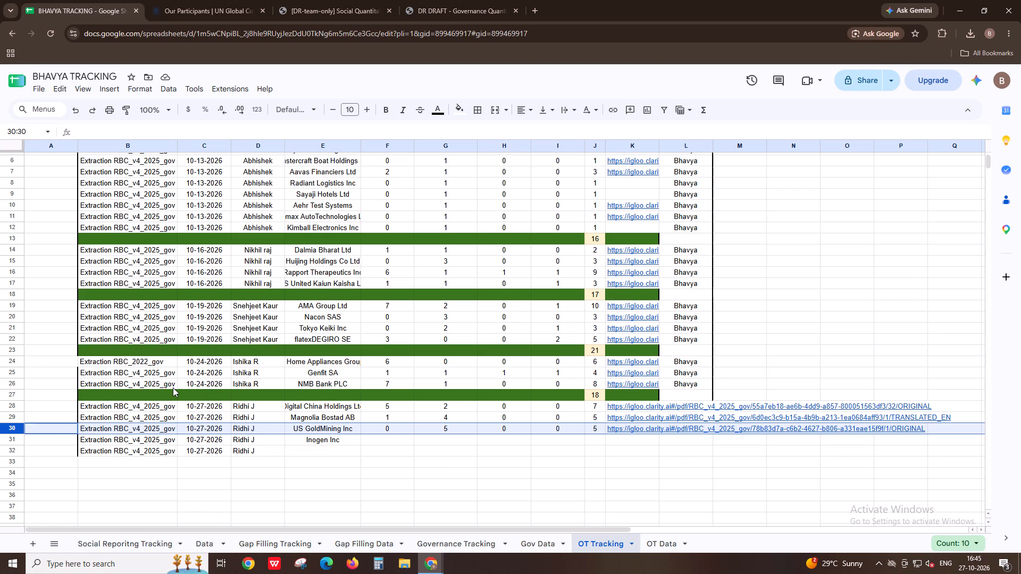
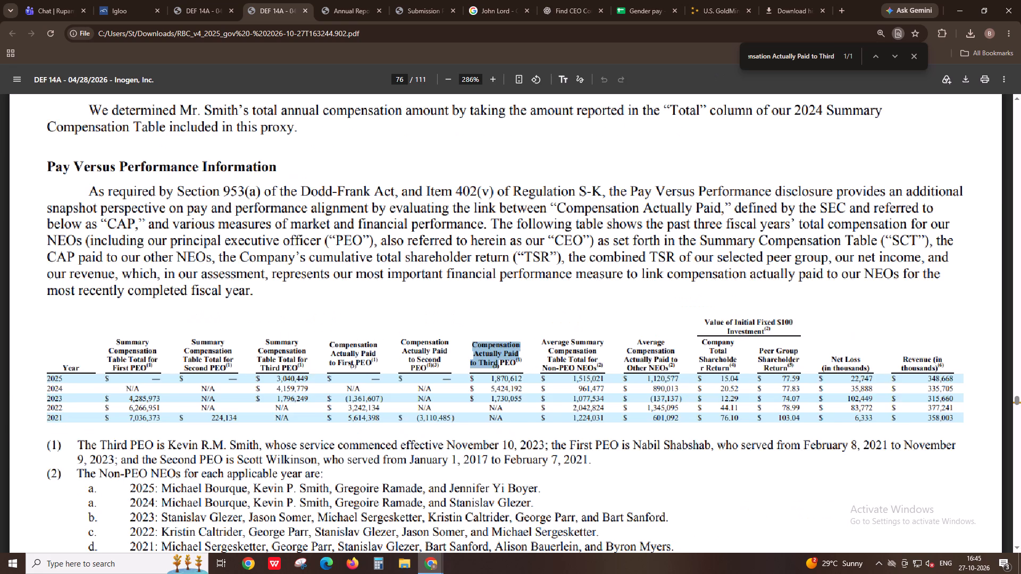
Examine the Third PEO columns and footnotes of the Pay Versus Performance table and compare them with the CEO's total in the 2025 Summary Compensation Table.
{"action": "scroll", "coordinate": [464, 328], "scroll_direction": "up", "scroll_amount": 4, "text": "shift"}
{"action": "scroll", "coordinate": [459, 328], "scroll_direction": "down", "scroll_amount": 5, "text": "shift"}
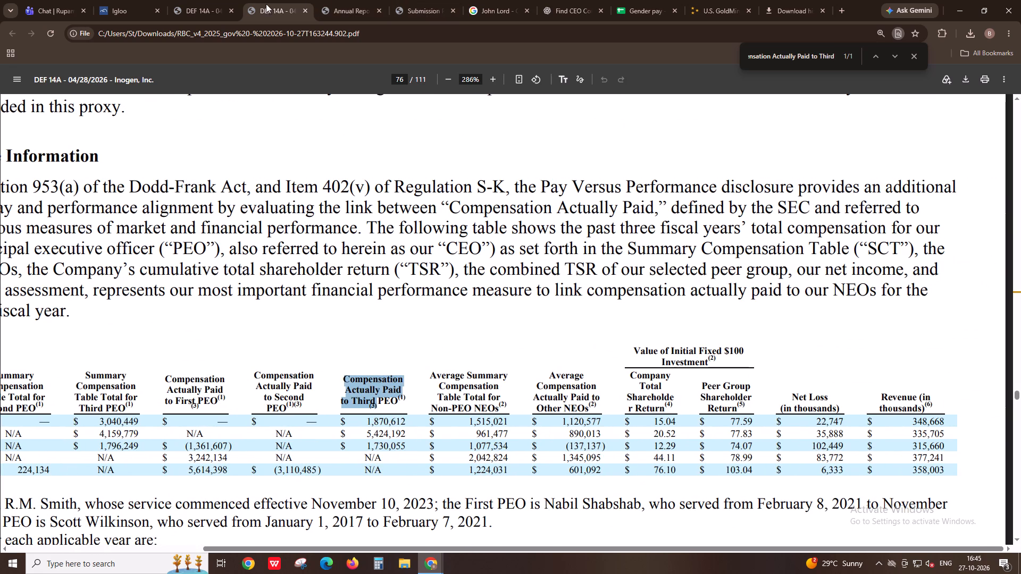
{"action": "left_click", "coordinate": [204, 1]}
{"action": "left_click", "coordinate": [266, 0]}
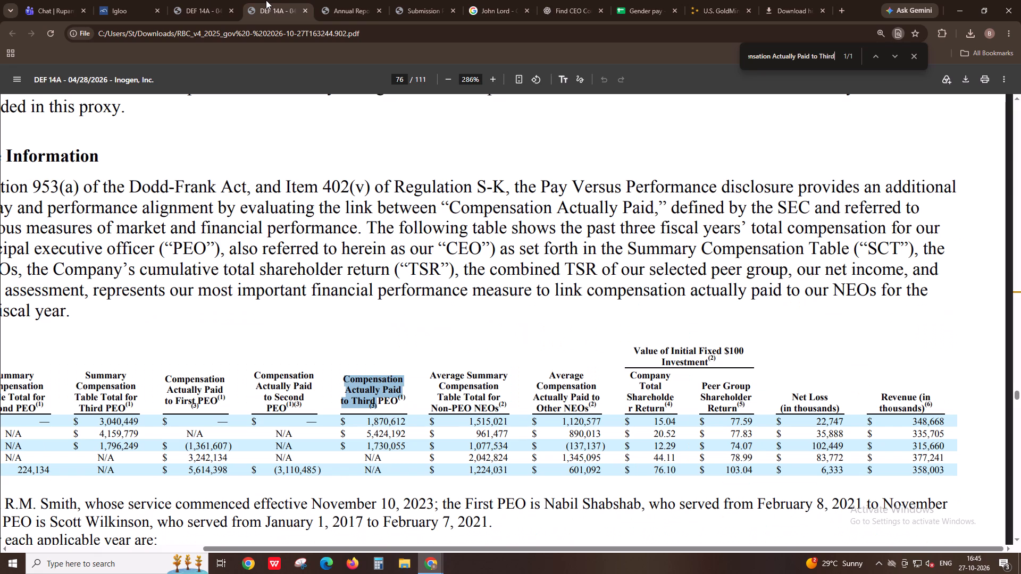
{"action": "scroll", "coordinate": [394, 379], "scroll_direction": "down", "scroll_amount": 4}
{"action": "scroll", "coordinate": [394, 379], "scroll_direction": "up", "scroll_amount": 3, "text": "shift"}
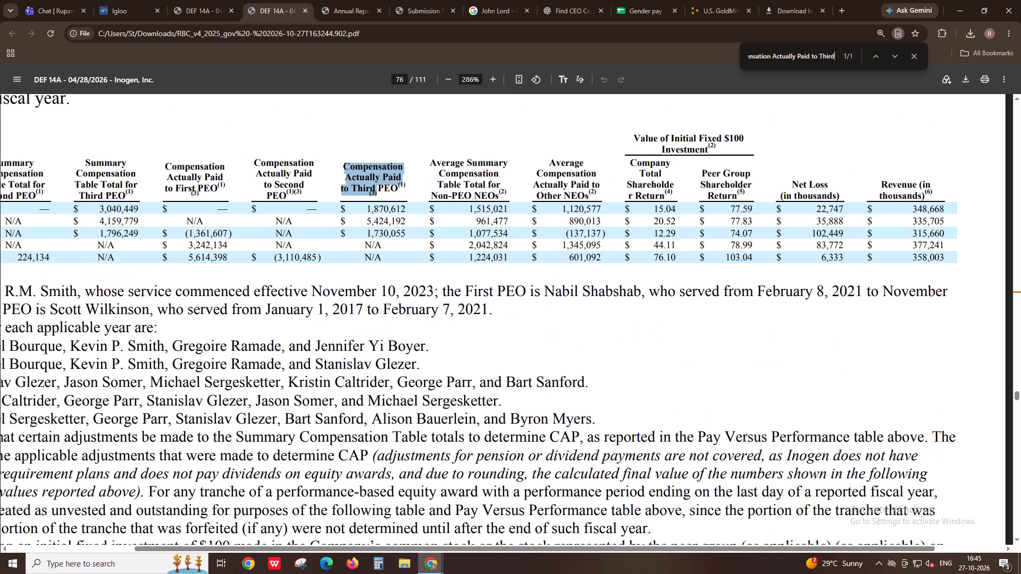
{"action": "scroll", "coordinate": [394, 379], "scroll_direction": "down", "scroll_amount": 1}
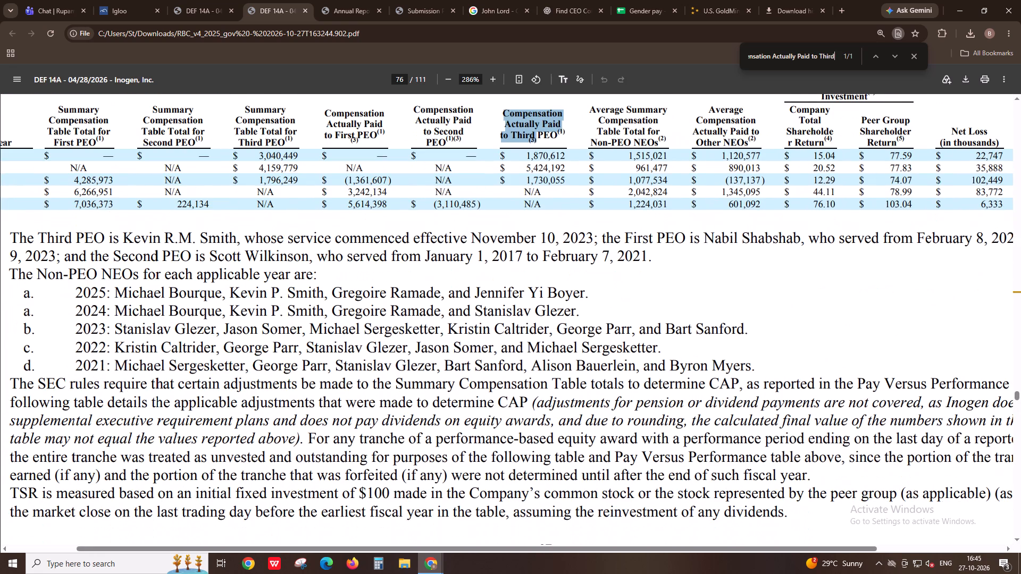
{"action": "scroll", "coordinate": [394, 379], "scroll_direction": "down", "scroll_amount": 1, "text": "ctrl"}
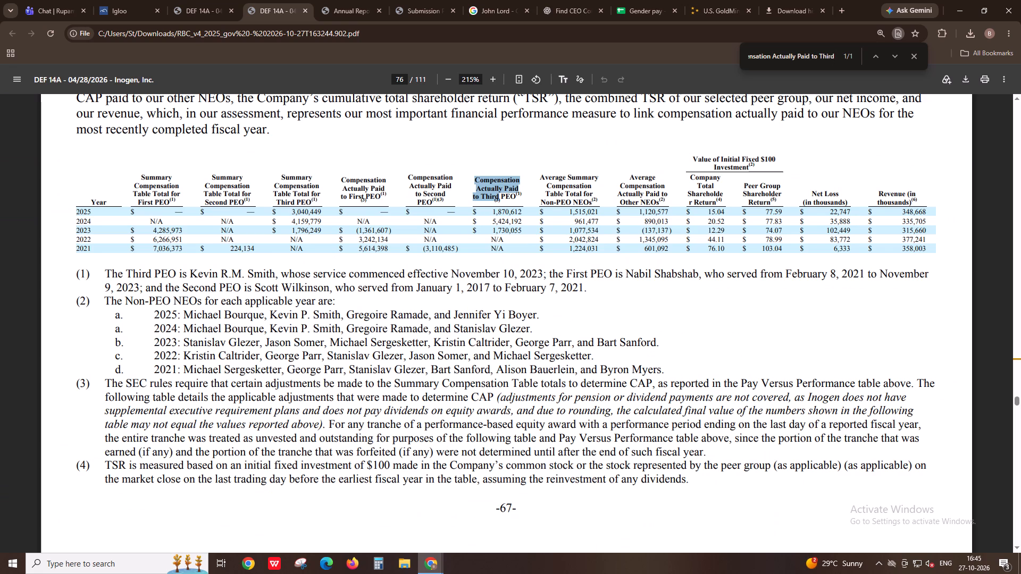
{"action": "scroll", "coordinate": [394, 379], "scroll_direction": "up", "scroll_amount": 1}
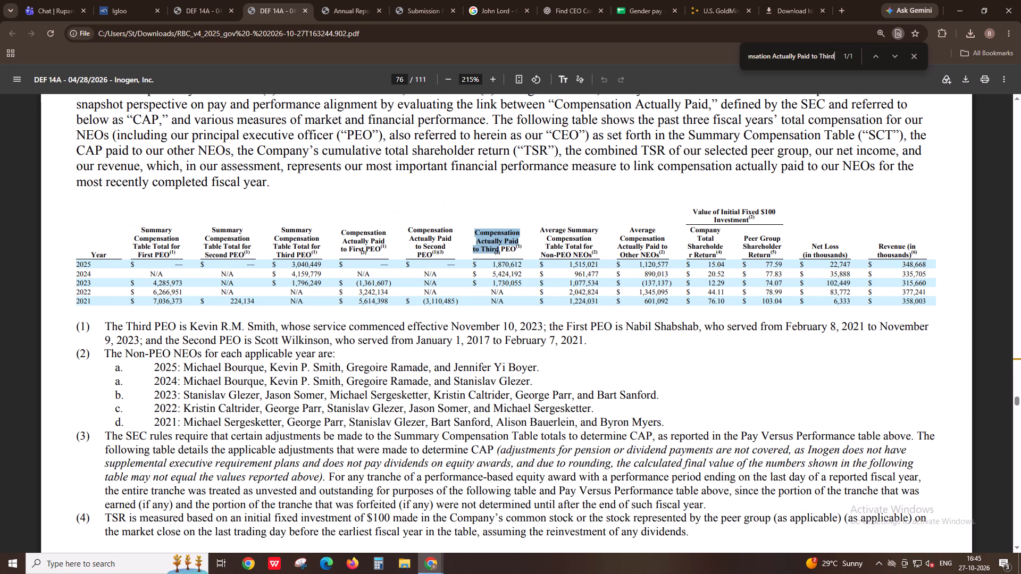
{"action": "scroll", "coordinate": [394, 379], "scroll_direction": "up", "scroll_amount": 3}
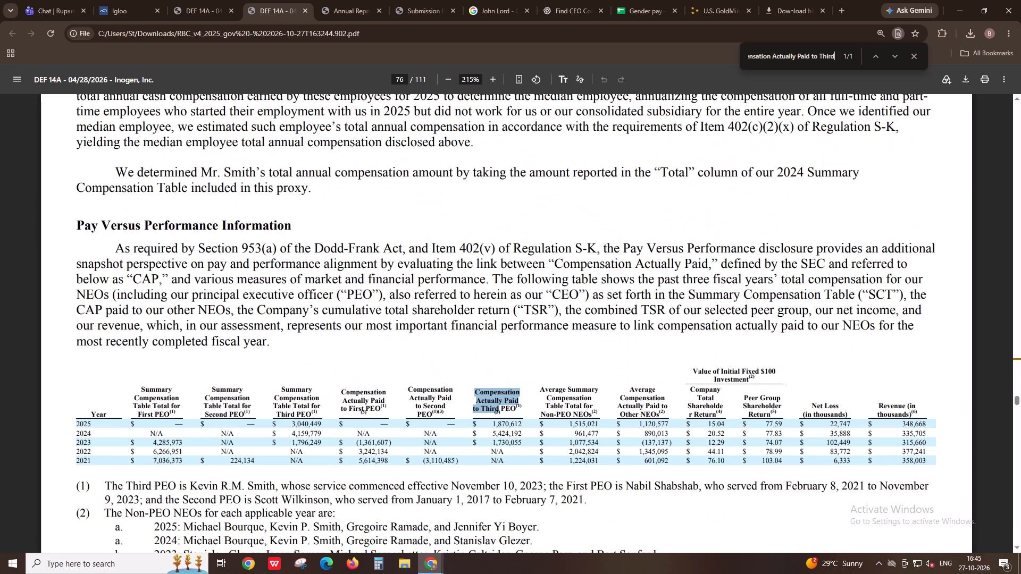
{"action": "left_click", "coordinate": [227, 0]}
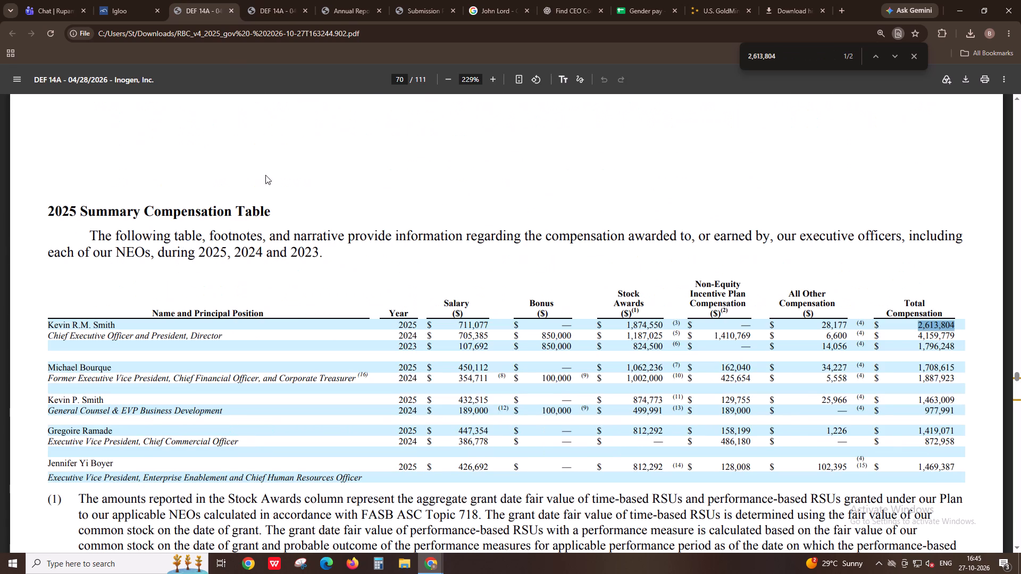
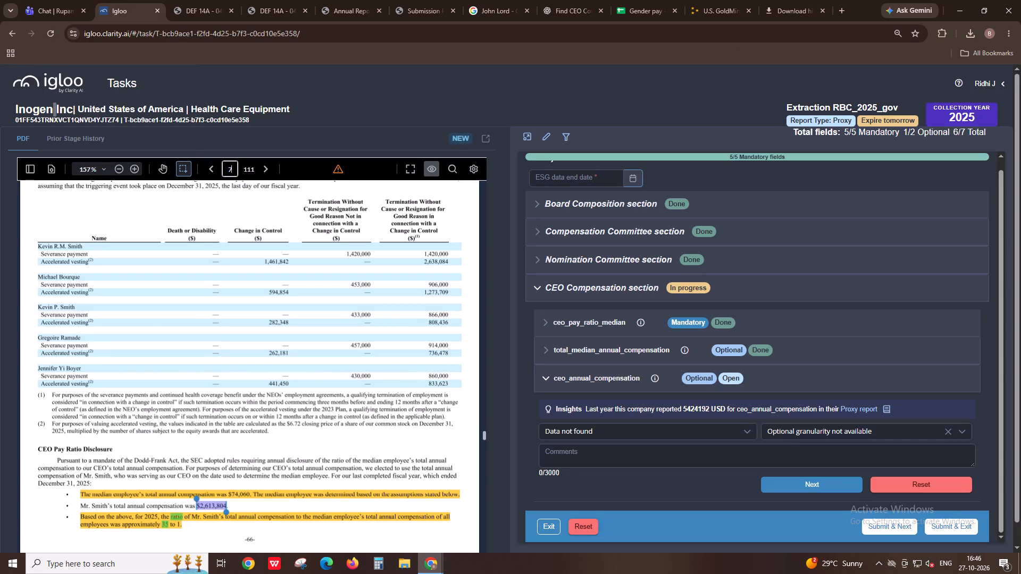
{"action": "key", "text": "Return"}
{"action": "left_click", "coordinate": [599, 430]}
{"action": "left_click", "coordinate": [591, 443]}
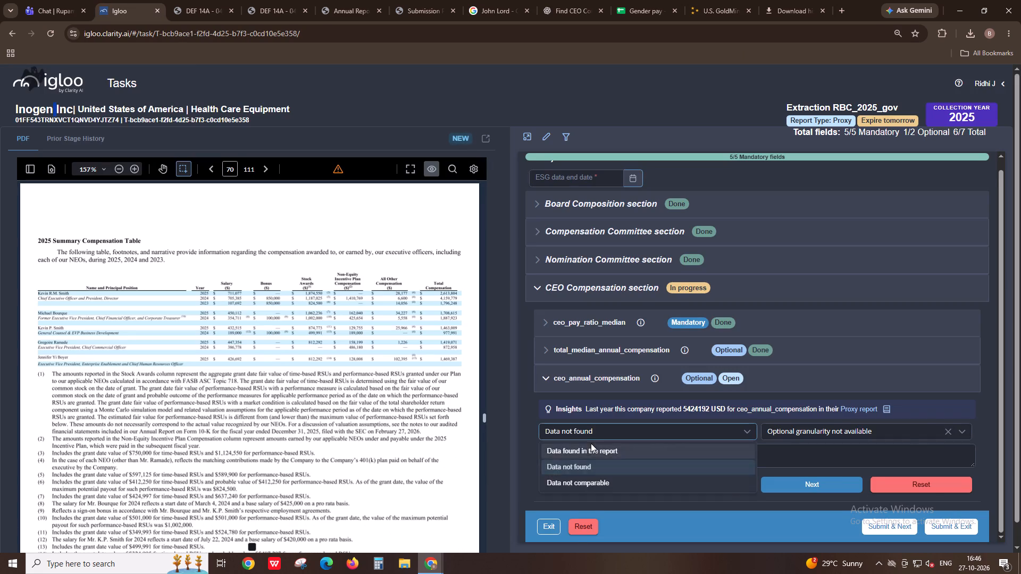
{"action": "scroll", "coordinate": [432, 331], "scroll_direction": "up", "scroll_amount": 3, "text": "ctrl"}
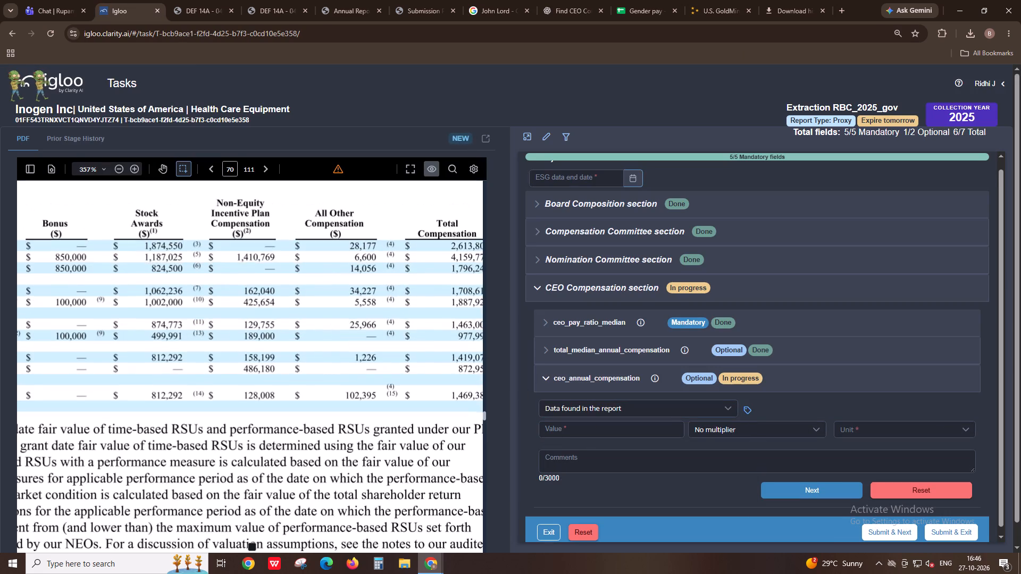
{"action": "scroll", "coordinate": [427, 333], "scroll_direction": "up", "scroll_amount": 3, "text": "shift"}
{"action": "scroll", "coordinate": [426, 333], "scroll_direction": "down", "scroll_amount": 5, "text": "shift"}
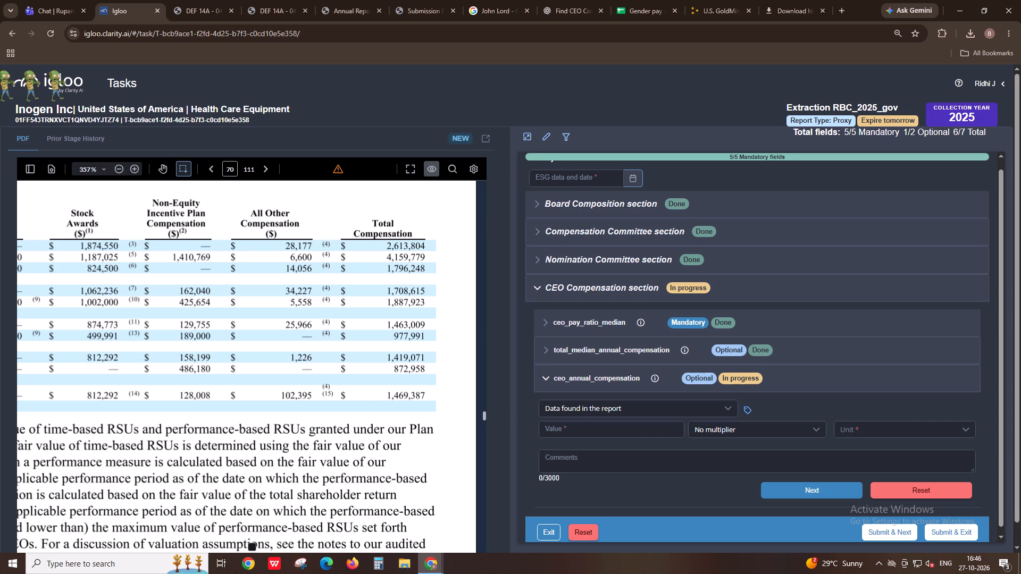
{"action": "left_click", "coordinate": [390, 244]}
{"action": "left_click", "coordinate": [387, 247]}
{"action": "left_click_drag", "start_coordinate": [387, 247], "coordinate": [429, 247]}
{"action": "key", "text": "ctrl+c"}
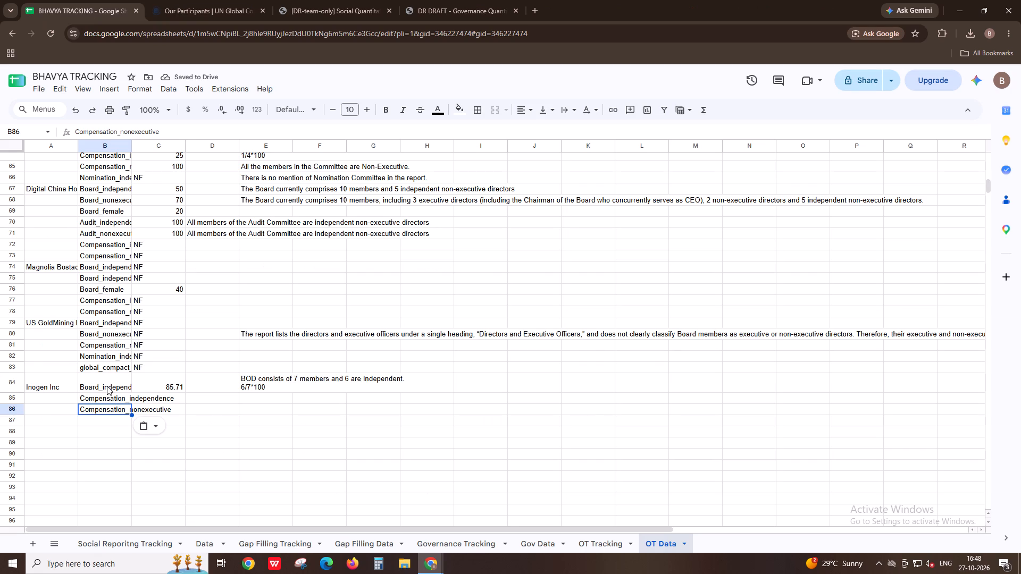
{"action": "left_click", "coordinate": [110, 421]}
{"action": "key", "text": "ctrl+v"}
Enter the value 100 in C85 and fill it down to C87 for the compensation and nomination fields.
{"action": "left_click", "coordinate": [171, 399]}
{"action": "type", "text": "100"}
{"action": "key", "text": "shift+Down"}
{"action": "key", "text": "shift+Down"}
{"action": "key", "text": "ctrl+d"}
{"action": "key", "text": "Down"}
{"action": "key", "text": "Right"}
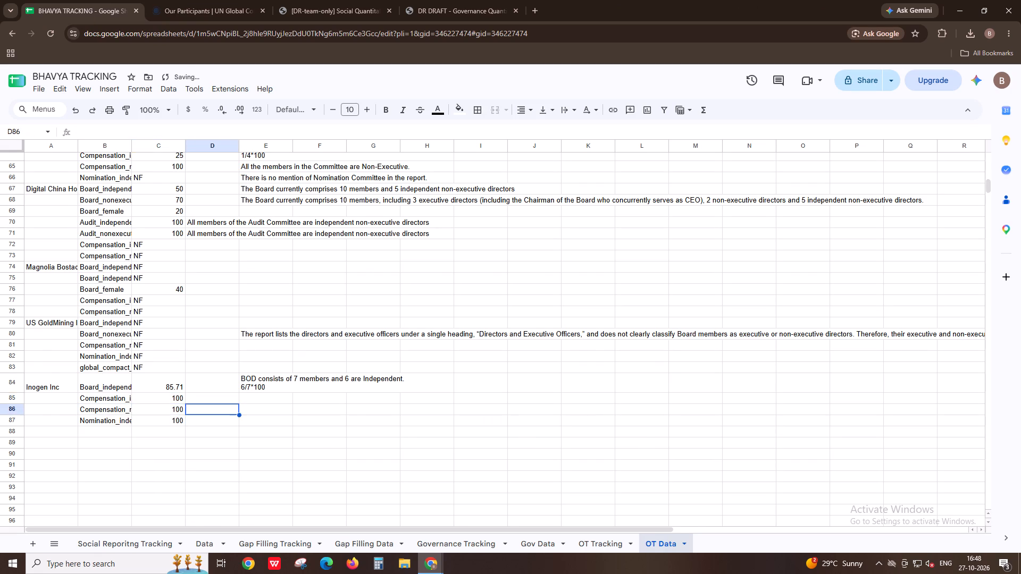
Copy the field name ceo_pay_ratio_median from Igloo into cell B88 and its value 35 into cell C88.
{"action": "key", "text": "alt+Tab"}
{"action": "scroll", "coordinate": [550, 397], "scroll_direction": "down", "scroll_amount": 6}
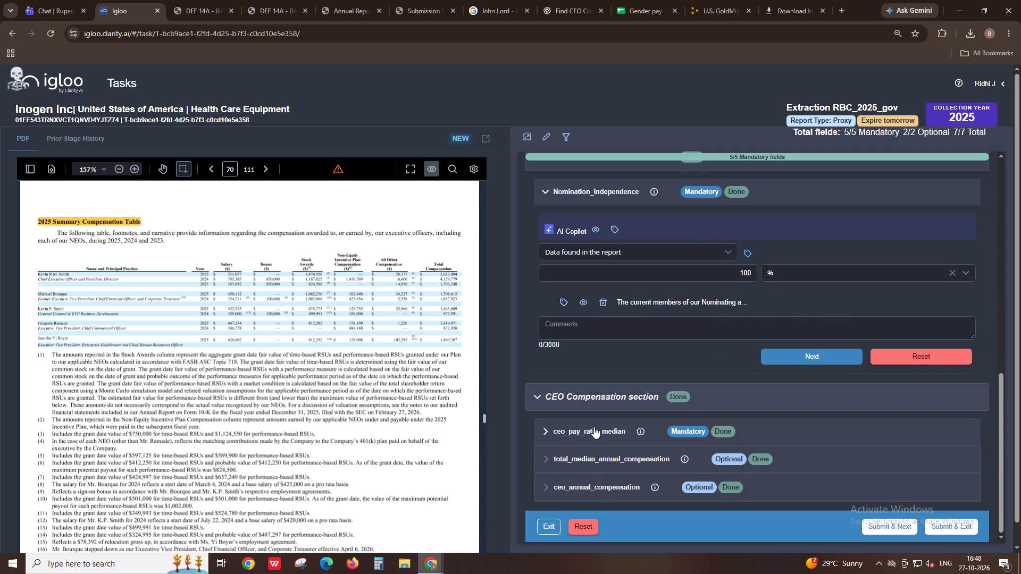
{"action": "left_click", "coordinate": [593, 431], "text": "alt"}
{"action": "key", "text": "alt+Tab"}
{"action": "left_click", "coordinate": [97, 432]}
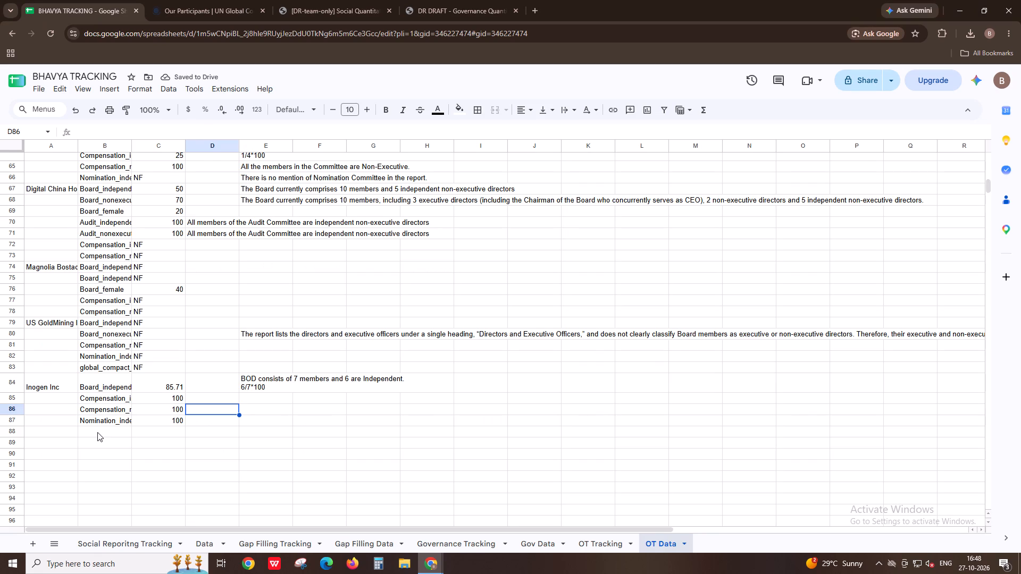
{"action": "key", "text": "ctrl+v"}
{"action": "key", "text": "alt+Tab"}
{"action": "scroll", "coordinate": [640, 424], "scroll_direction": "down", "scroll_amount": 5}
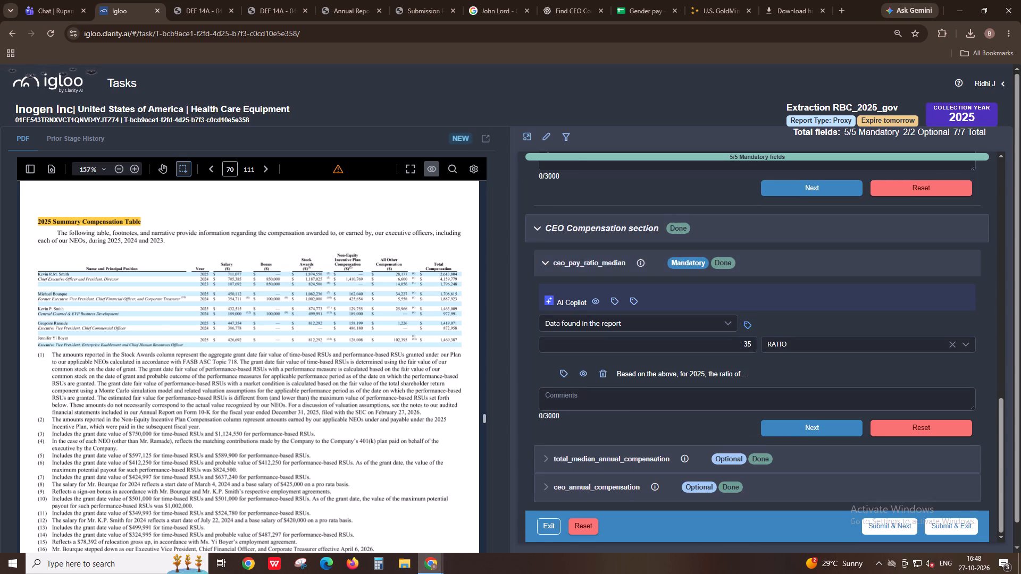
{"action": "left_click", "coordinate": [621, 348], "text": "alt"}
{"action": "key", "text": "alt+Tab"}
{"action": "left_click", "coordinate": [143, 430]}
{"action": "key", "text": "ctrl+v"}
Copy the field name total_median_annual_compensation from Igloo into cell B89 of the OT Data sheet.
{"action": "key", "text": "alt+Tab"}
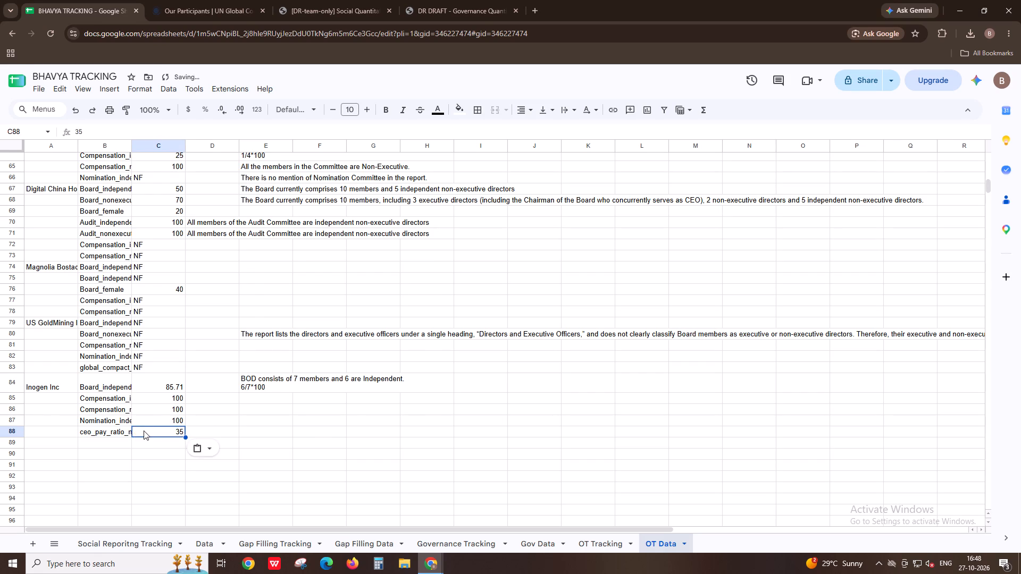
{"action": "scroll", "coordinate": [742, 425], "scroll_direction": "down", "scroll_amount": 4}
{"action": "left_click", "coordinate": [640, 437], "text": "alt"}
{"action": "key", "text": "alt+Tab"}
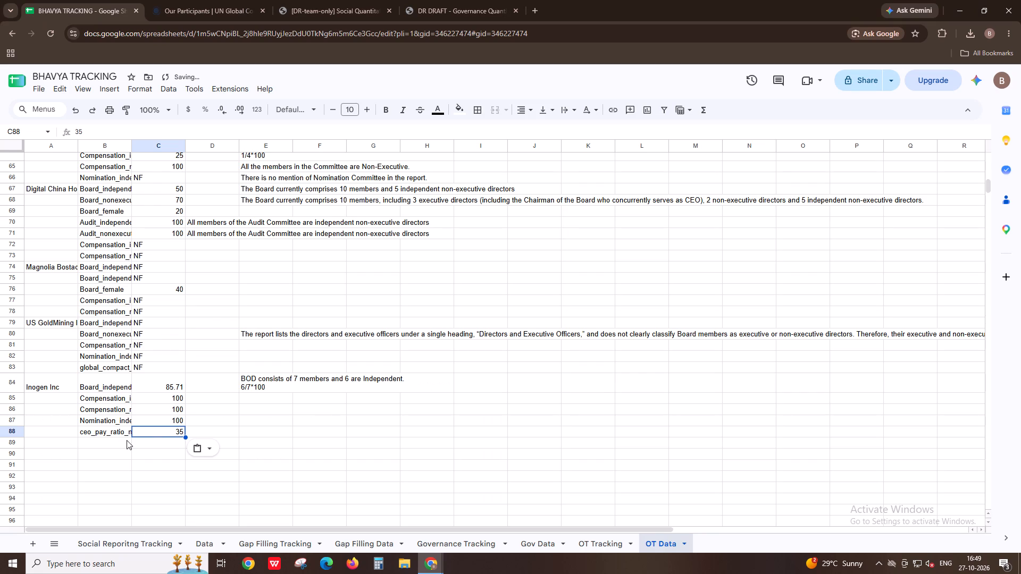
{"action": "left_click", "coordinate": [116, 444]}
{"action": "key", "text": "ctrl+v"}
Copy total_median_annual_compensation's value 74060 from Igloo into cell C89 of the OT Data sheet.
{"action": "key", "text": "alt+Tab"}
{"action": "scroll", "coordinate": [725, 447], "scroll_direction": "down", "scroll_amount": 3}
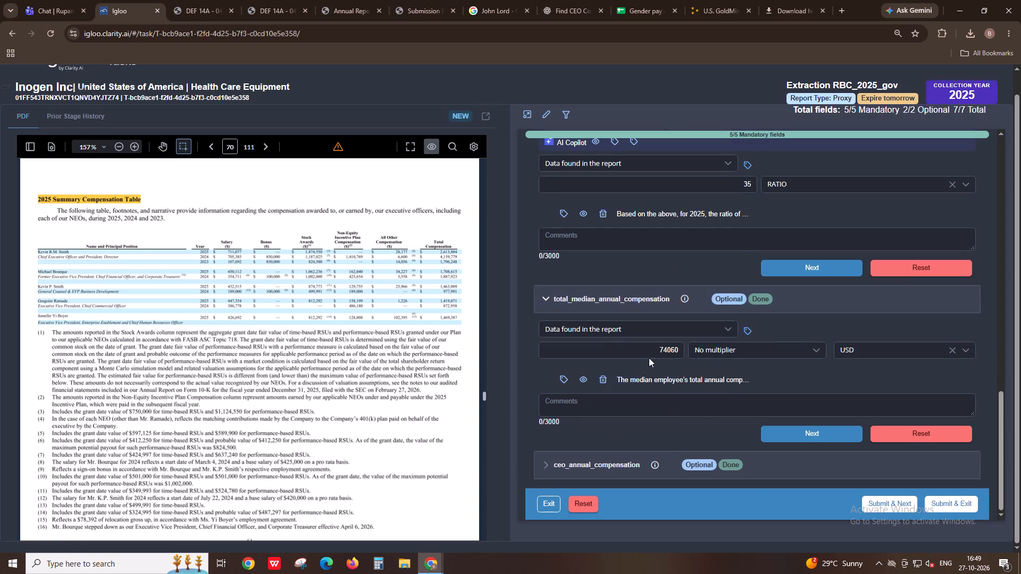
{"action": "left_click", "coordinate": [649, 358], "text": "alt"}
{"action": "key", "text": "alt+Tab"}
{"action": "left_click", "coordinate": [168, 434]}
{"action": "key", "text": "ctrl+v"}
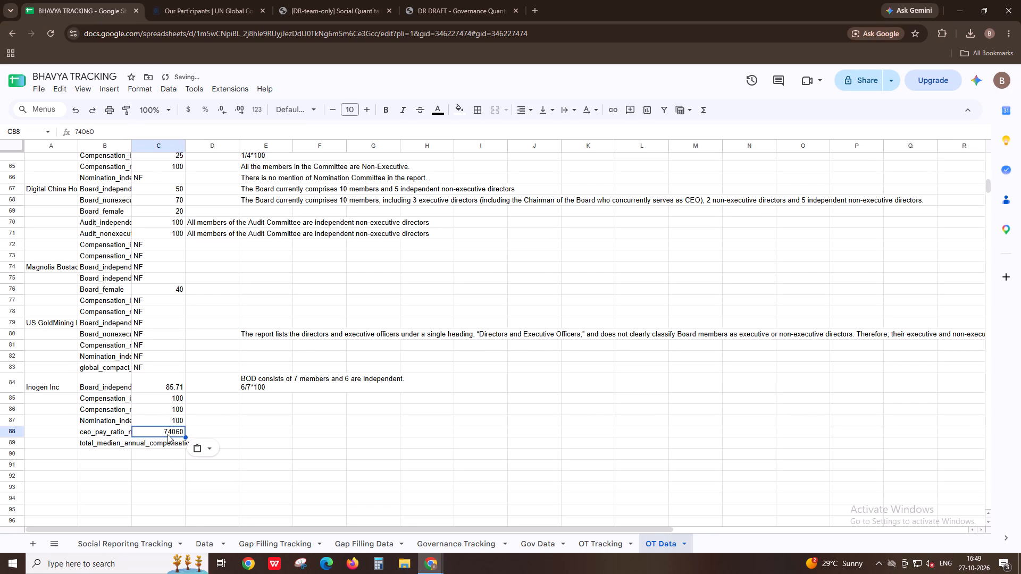
{"action": "key", "text": "ctrl+z"}
{"action": "key", "text": "ctrl+z"}
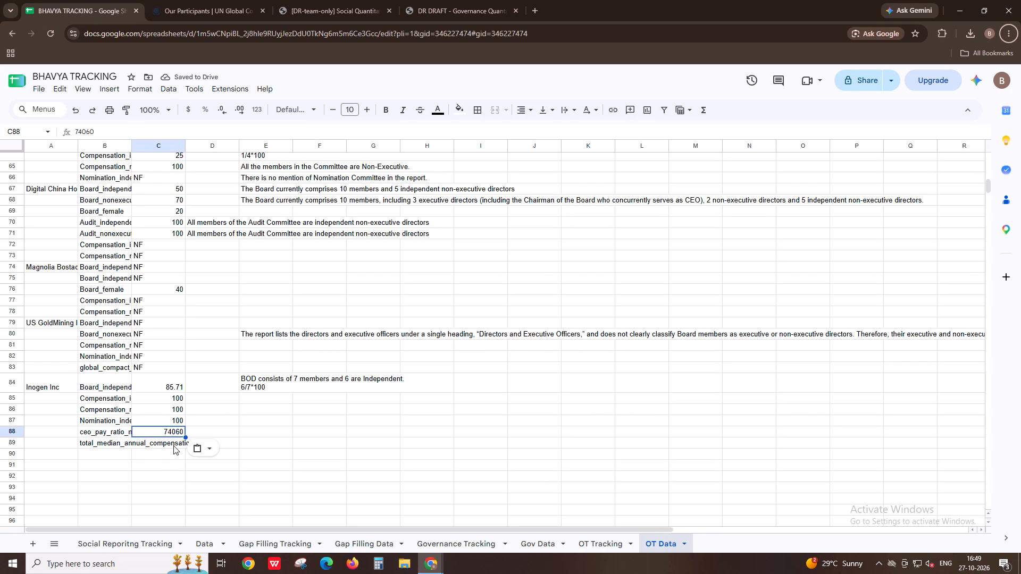
{"action": "key", "text": "ctrl+z"}
{"action": "left_click", "coordinate": [174, 444]}
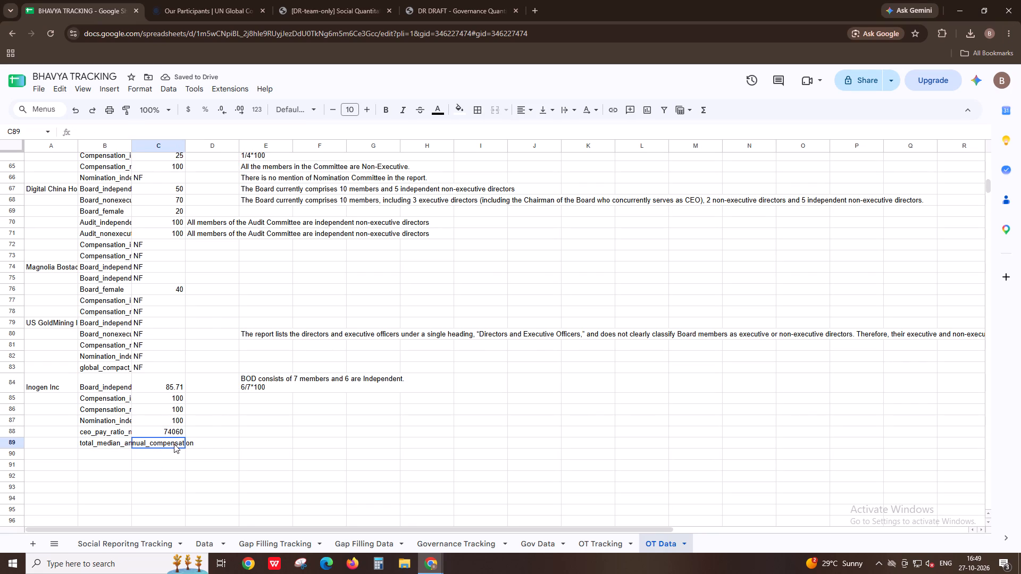
{"action": "key", "text": "ctrl+v"}
Set the ceo_pay_ratio_median value in cell C88 to 35.
{"action": "left_click", "coordinate": [172, 433]}
{"action": "type", "text": "35"}
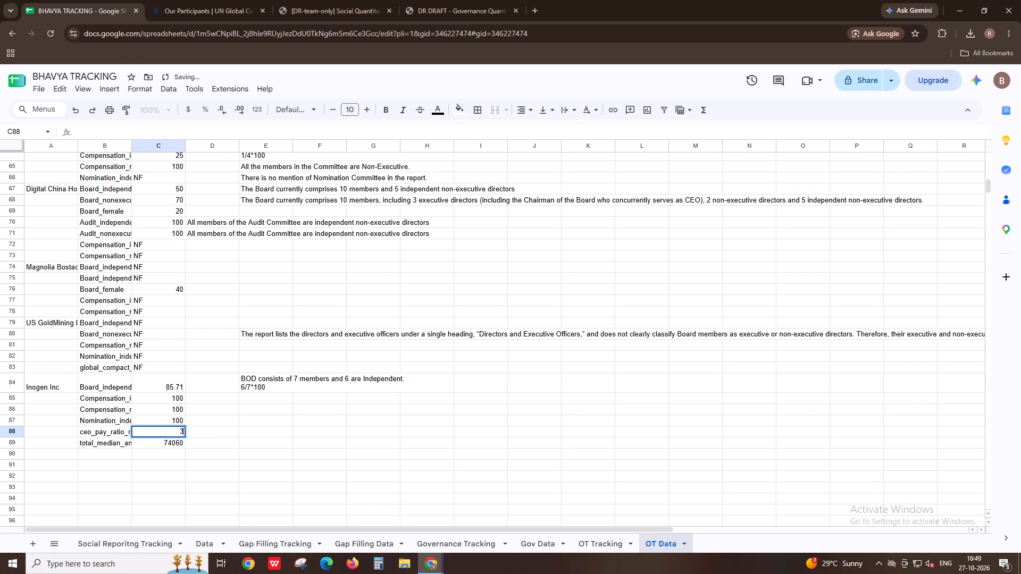
{"action": "key", "text": "Down"}
Copy the field name ceo_annual_compensation from Igloo into cell B90 and its value 2613804 into cell C90.
{"action": "key", "text": "Left"}
{"action": "key", "text": "Down"}
{"action": "key", "text": "alt+Tab"}
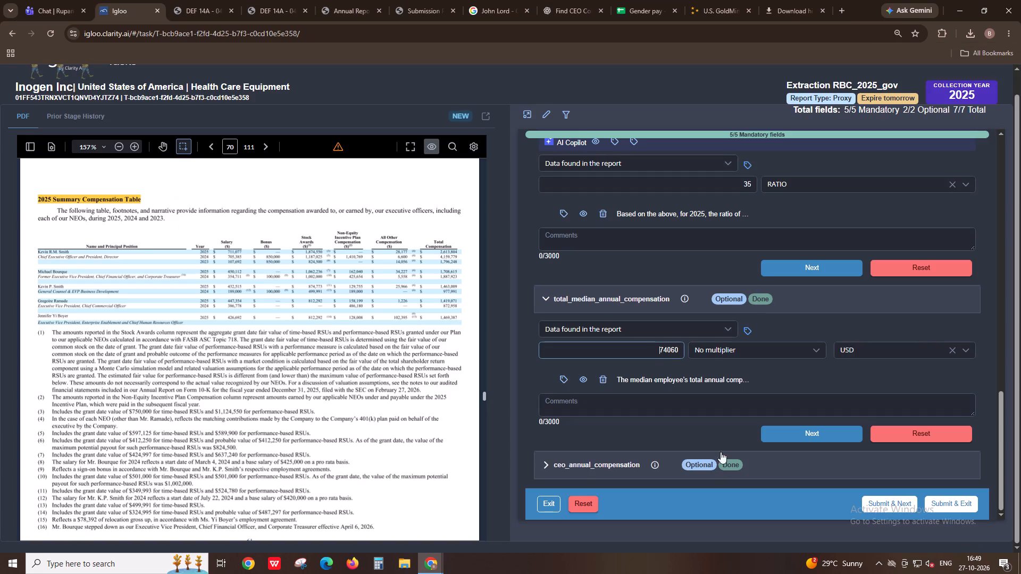
{"action": "left_click", "coordinate": [613, 466], "text": "alt"}
{"action": "key", "text": "alt+Tab"}
{"action": "left_click", "coordinate": [110, 451]}
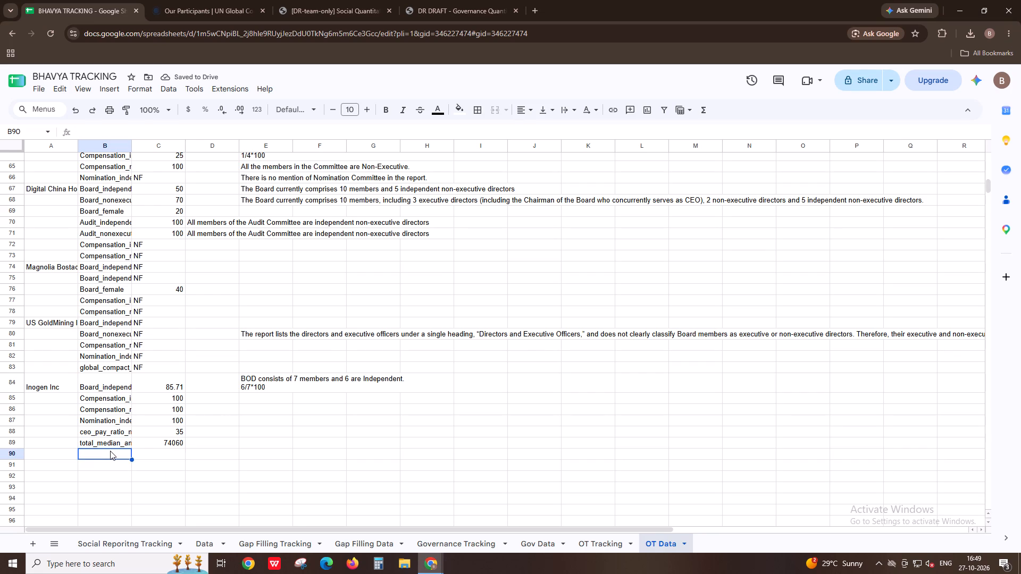
{"action": "key", "text": "ctrl+v"}
{"action": "key", "text": "alt+Tab"}
{"action": "scroll", "coordinate": [637, 437], "scroll_direction": "down", "scroll_amount": 5}
{"action": "left_click", "coordinate": [634, 378], "text": "alt"}
{"action": "key", "text": "alt+Tab"}
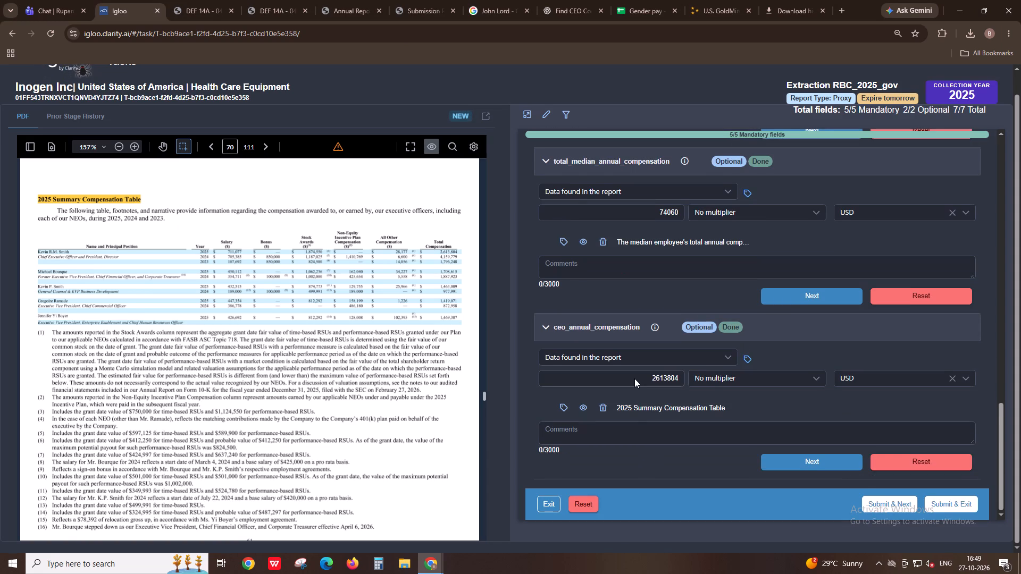
{"action": "left_click", "coordinate": [180, 455]}
{"action": "key", "text": "ctrl+v"}
Search Inogen's DEF 14A proxy PDF for "year end" and go through the matches to the director compensation section on page 32.
{"action": "key", "text": "alt+Tab"}
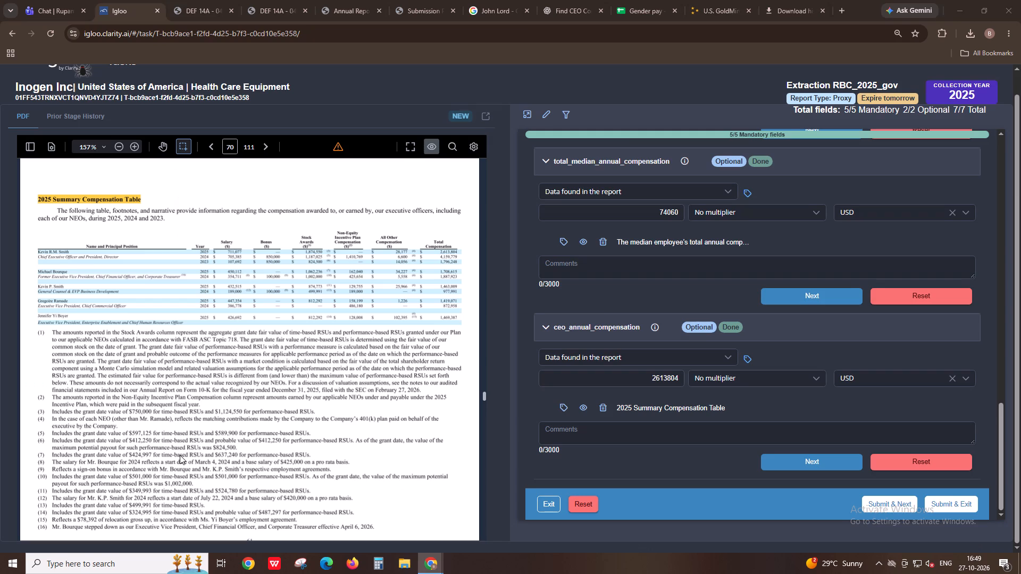
{"action": "scroll", "coordinate": [596, 304], "scroll_direction": "up", "scroll_amount": 12}
{"action": "left_click", "coordinate": [230, 0]}
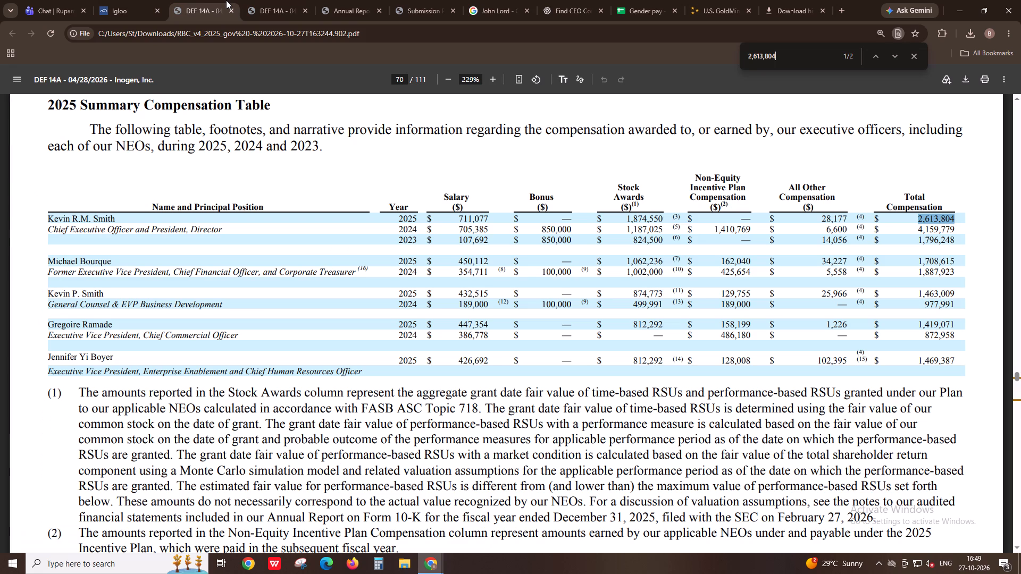
{"action": "key", "text": "ctrl+f"}
{"action": "type", "text": "year end"}
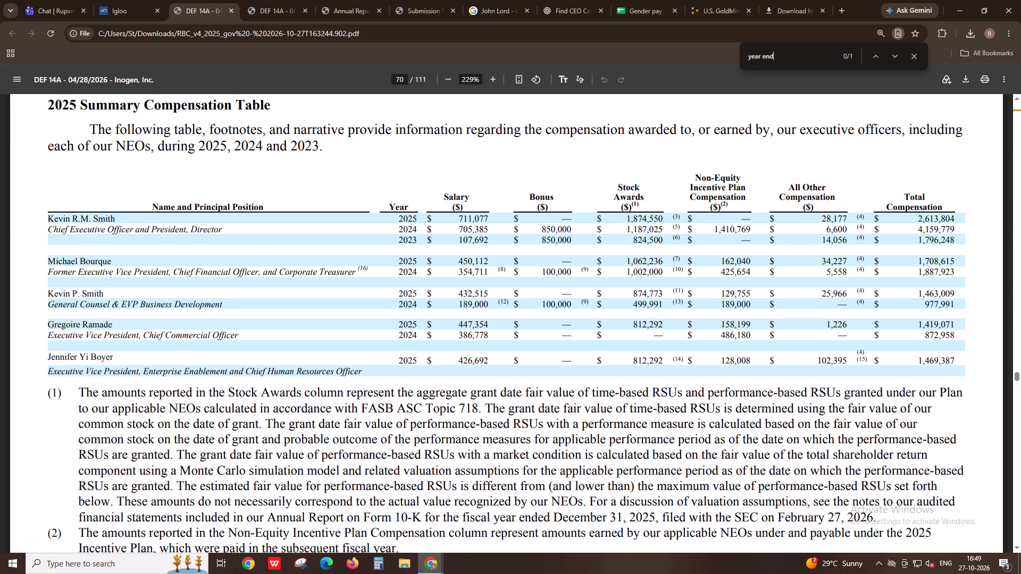
{"action": "key", "text": "Return"}
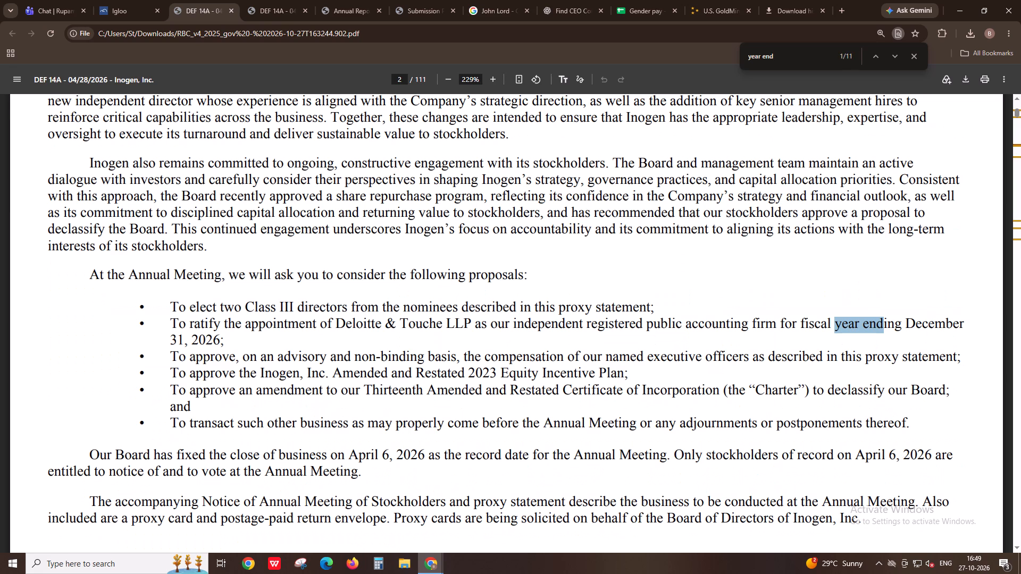
{"action": "key", "text": "Return"}
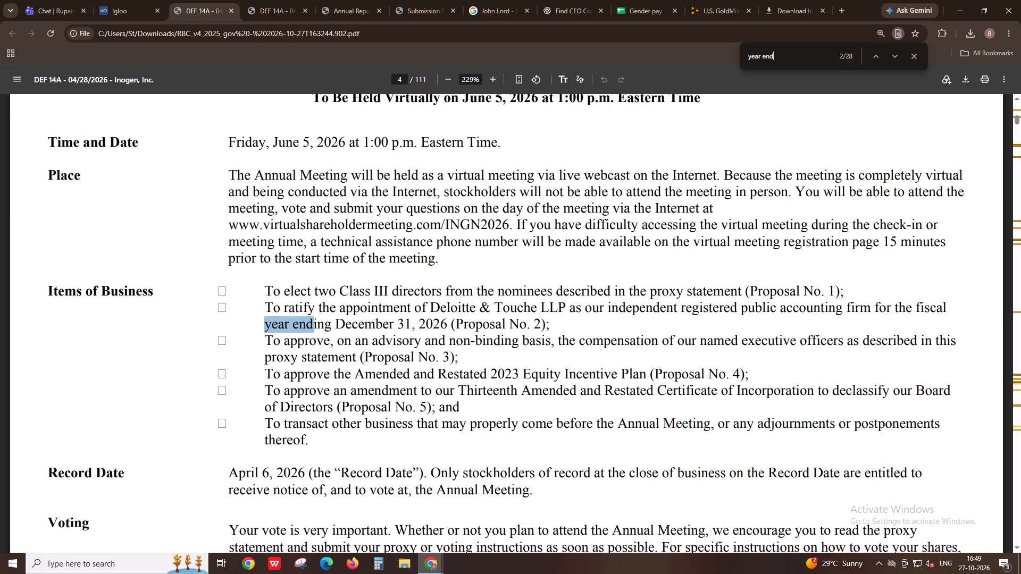
{"action": "key", "text": "Return"}
{"action": "key", "text": "Return"}
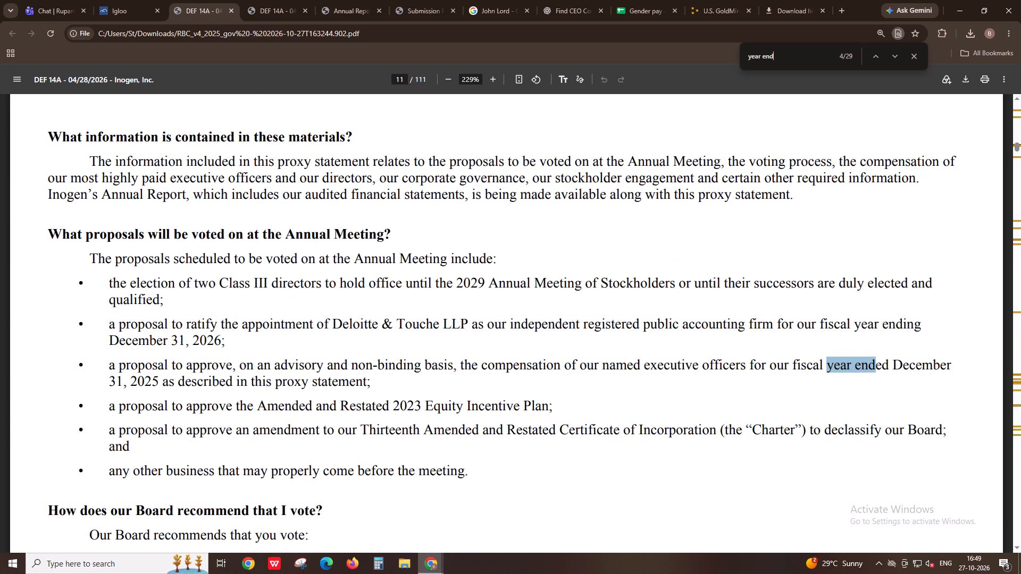
{"action": "key", "text": "Return"}
{"action": "key", "text": "Return"}
{"action": "key", "text": "Return"}
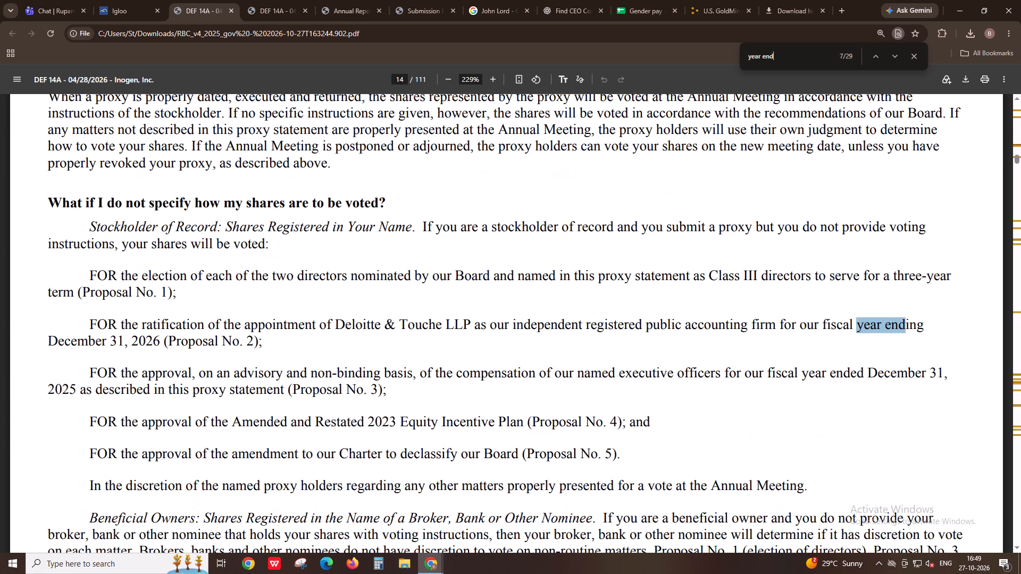
{"action": "key", "text": "Return"}
{"action": "key", "text": "Return"}
{"action": "key", "text": "Return"}
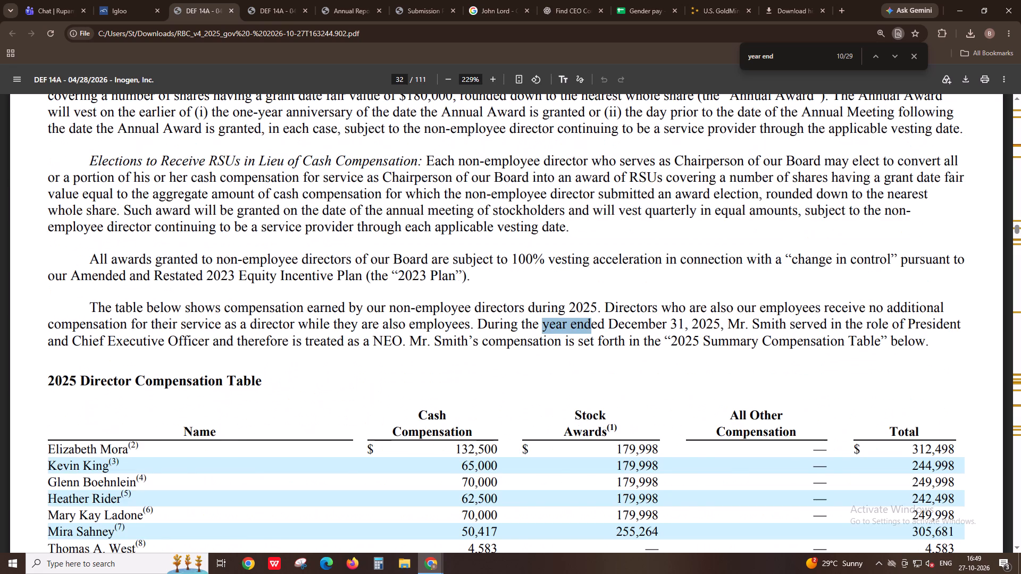
{"action": "key", "text": "shift+Return"}
{"action": "key", "text": "Return"}
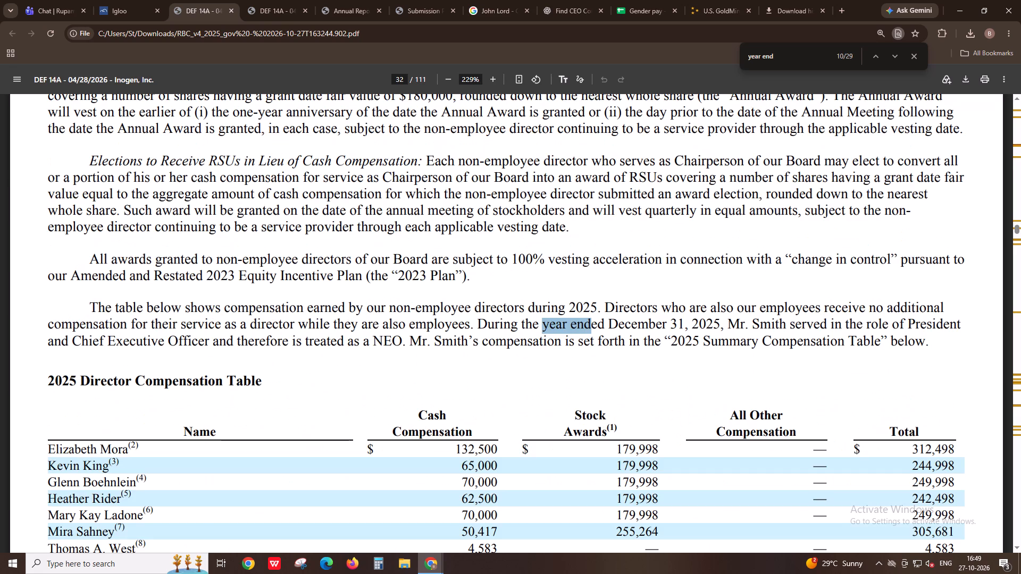
Examine the 2025 Director Compensation Table and its footnotes on pages 32 and 33 of the proxy PDF.
{"action": "scroll", "coordinate": [99, 270], "scroll_direction": "down", "scroll_amount": 4}
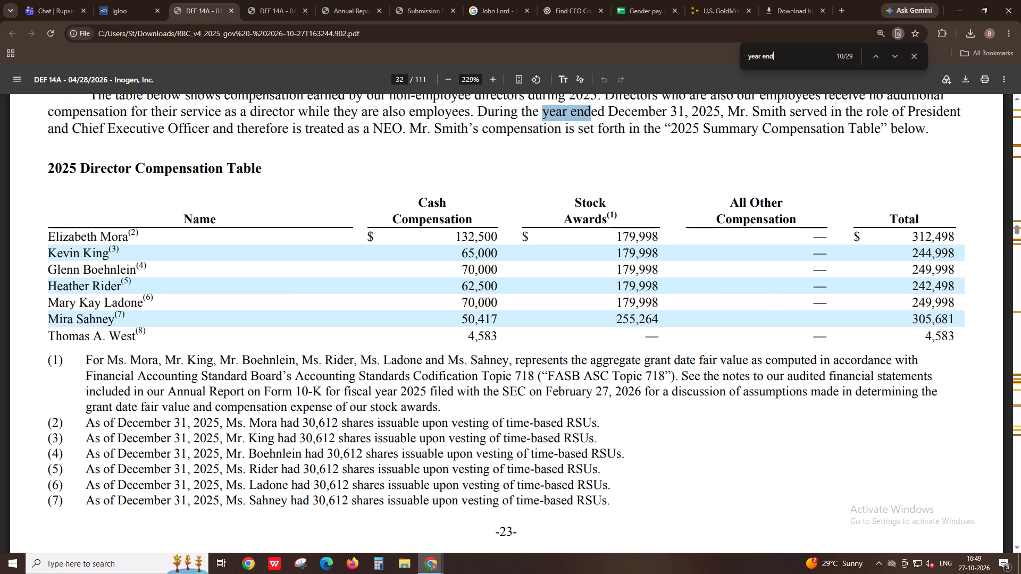
{"action": "scroll", "coordinate": [108, 315], "scroll_direction": "up", "scroll_amount": 2}
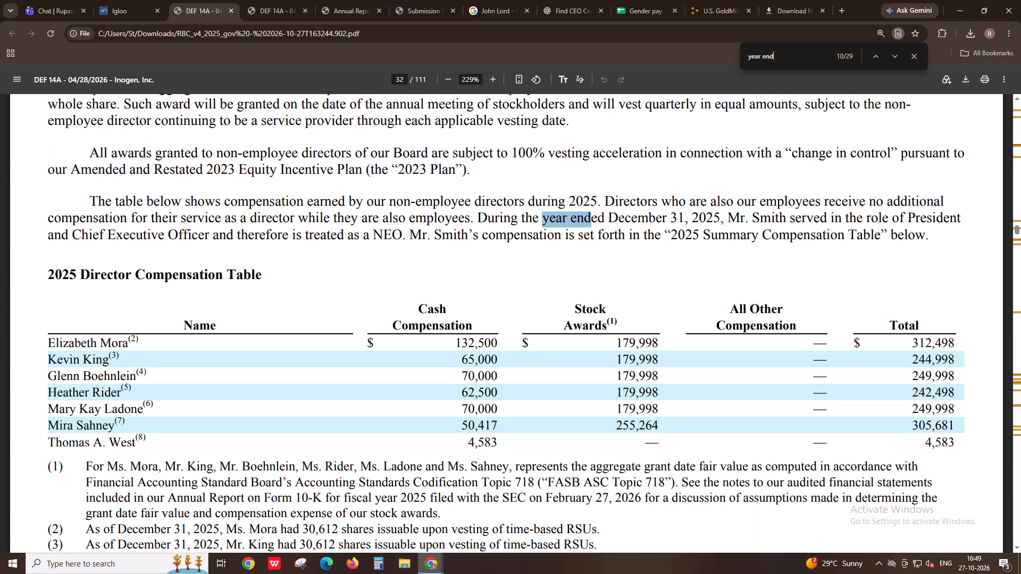
{"action": "scroll", "coordinate": [108, 315], "scroll_direction": "down", "scroll_amount": 10}
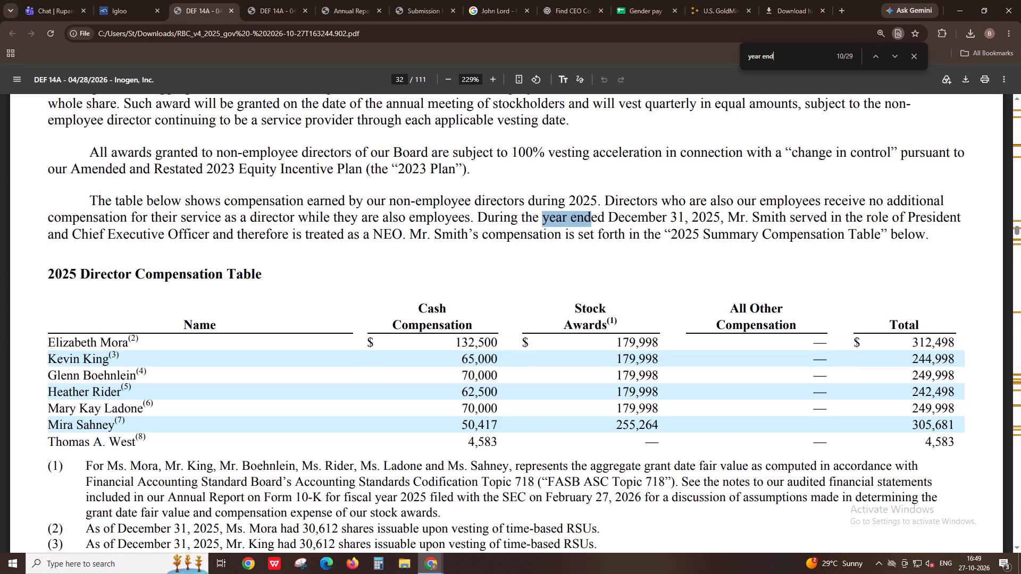
{"action": "scroll", "coordinate": [108, 315], "scroll_direction": "down", "scroll_amount": 8}
{"action": "scroll", "coordinate": [108, 315], "scroll_direction": "up", "scroll_amount": 12}
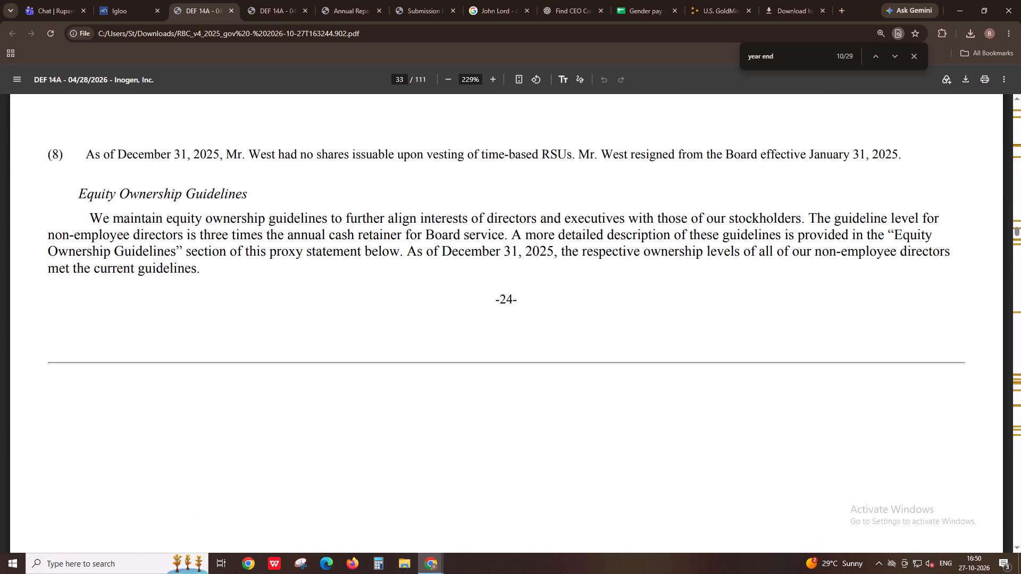
{"action": "scroll", "coordinate": [108, 315], "scroll_direction": "up", "scroll_amount": 5}
{"action": "scroll", "coordinate": [108, 315], "scroll_direction": "down", "scroll_amount": 1}
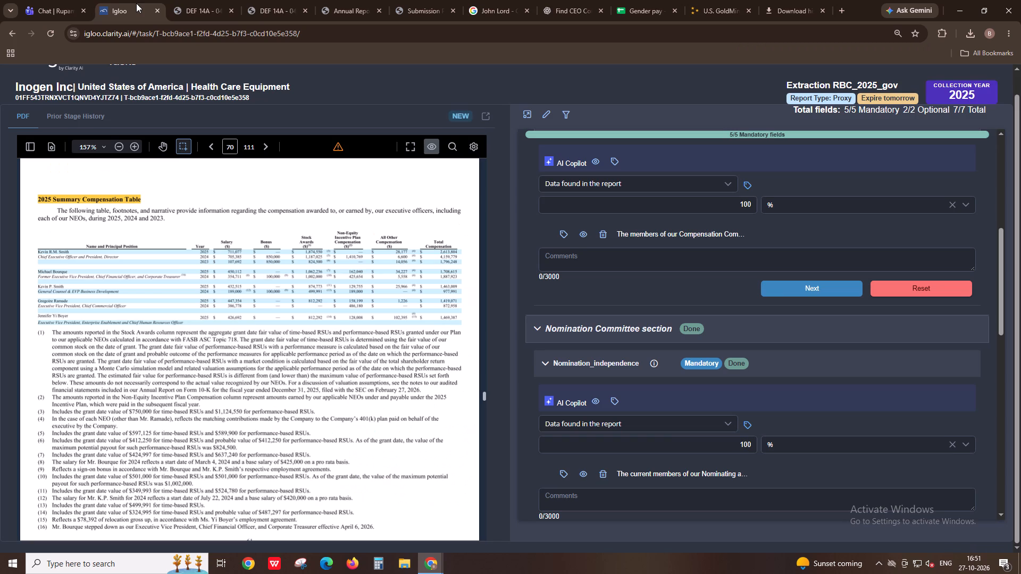
{"action": "left_click", "coordinate": [245, 0]}
{"action": "left_click", "coordinate": [212, 0]}
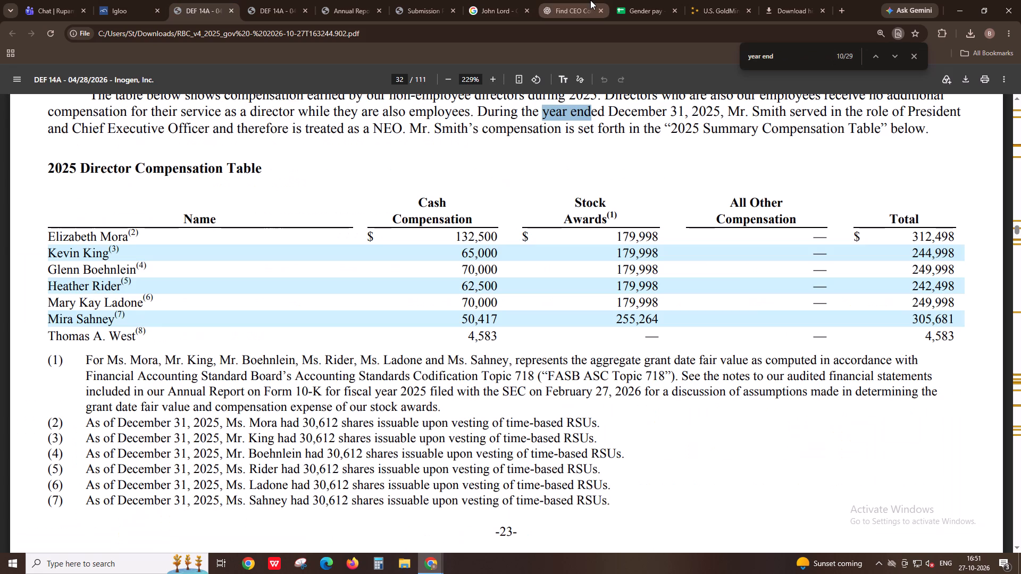
{"action": "left_click", "coordinate": [590, 0]}
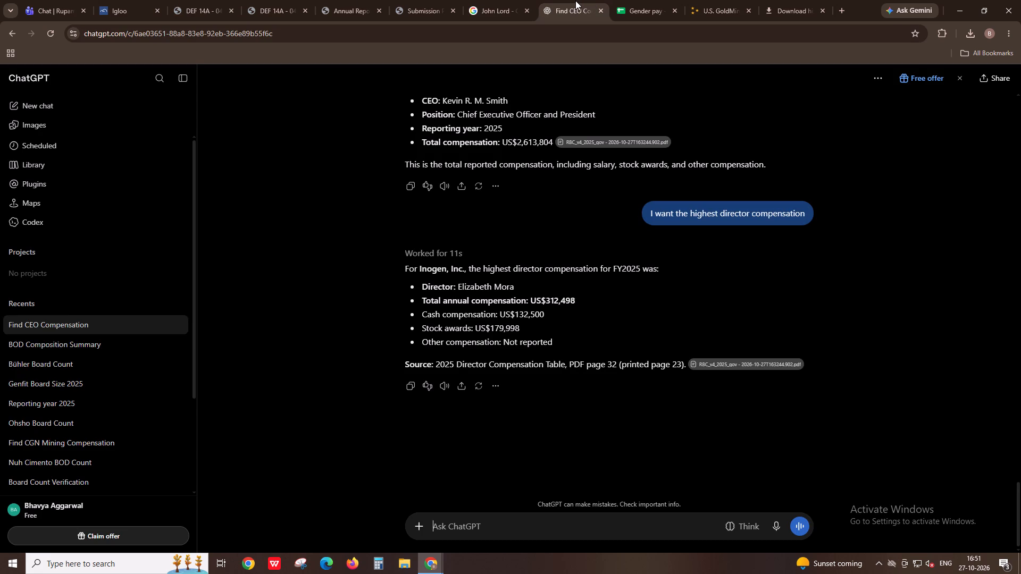
{"action": "left_click", "coordinate": [111, 0]}
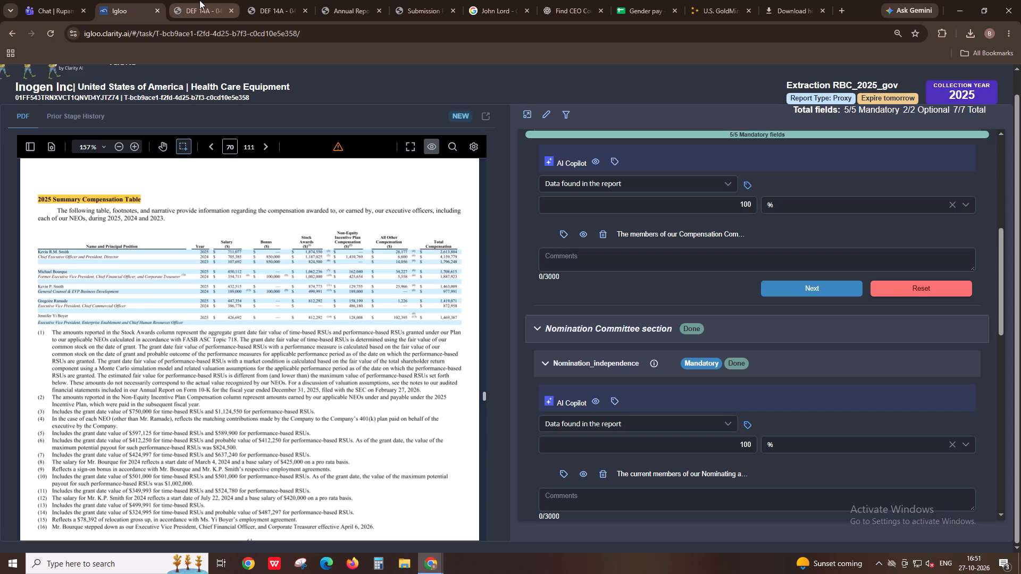
{"action": "left_click", "coordinate": [199, 0]}
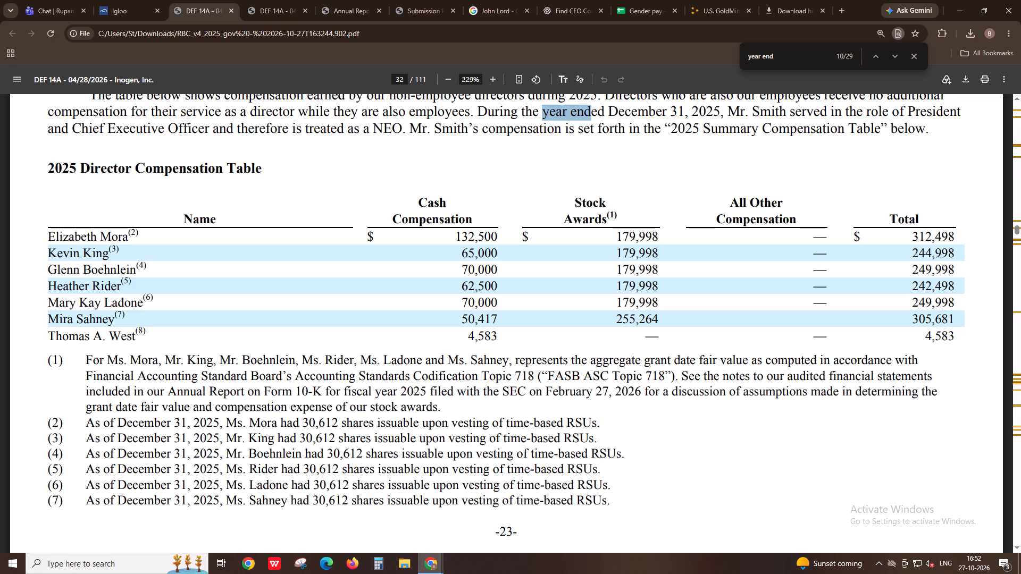
{"action": "scroll", "coordinate": [300, 388], "scroll_direction": "up", "scroll_amount": 1}
{"action": "scroll", "coordinate": [300, 388], "scroll_direction": "down", "scroll_amount": 4}
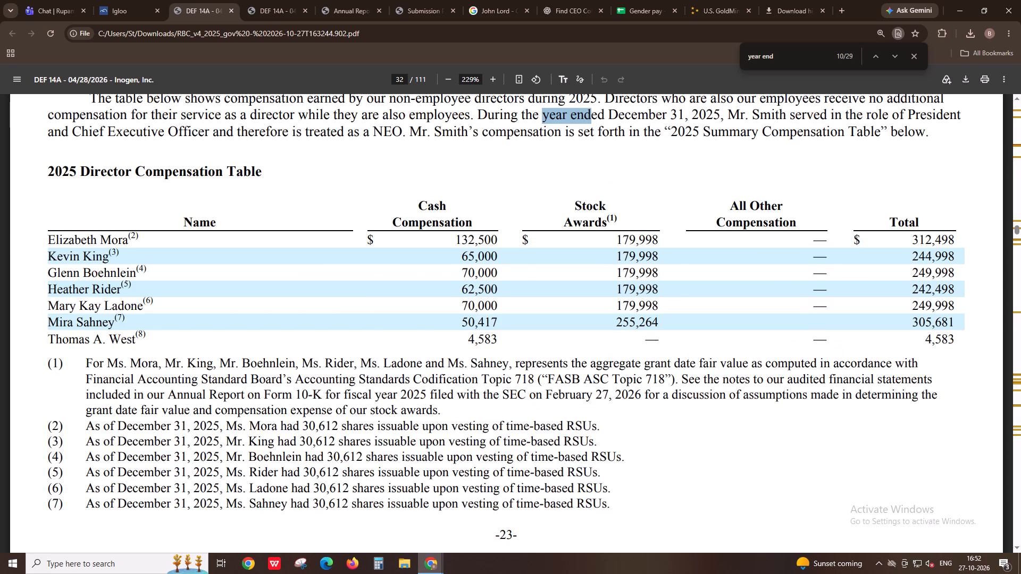
{"action": "scroll", "coordinate": [300, 388], "scroll_direction": "down", "scroll_amount": 10}
{"action": "scroll", "coordinate": [300, 388], "scroll_direction": "up", "scroll_amount": 7}
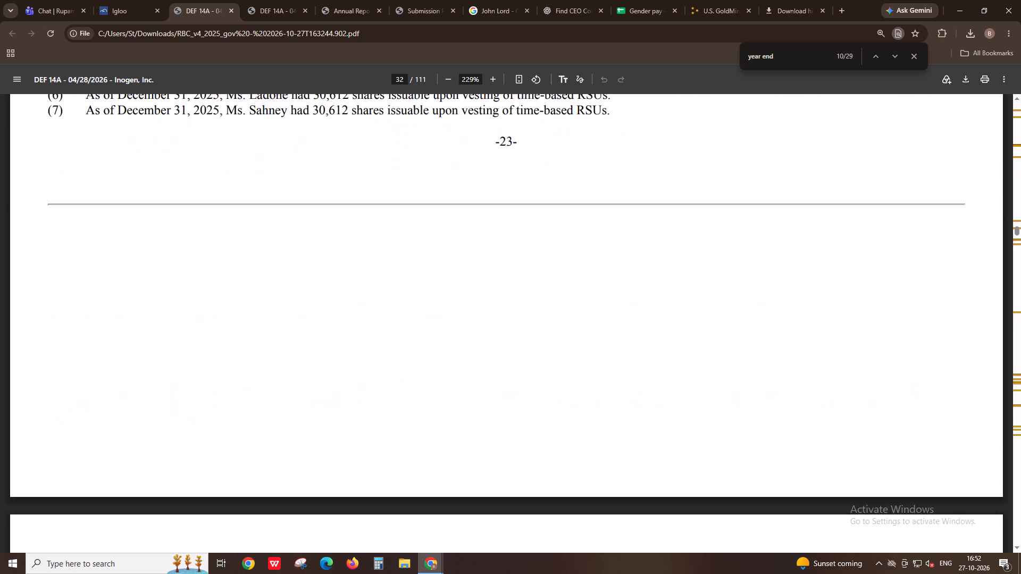
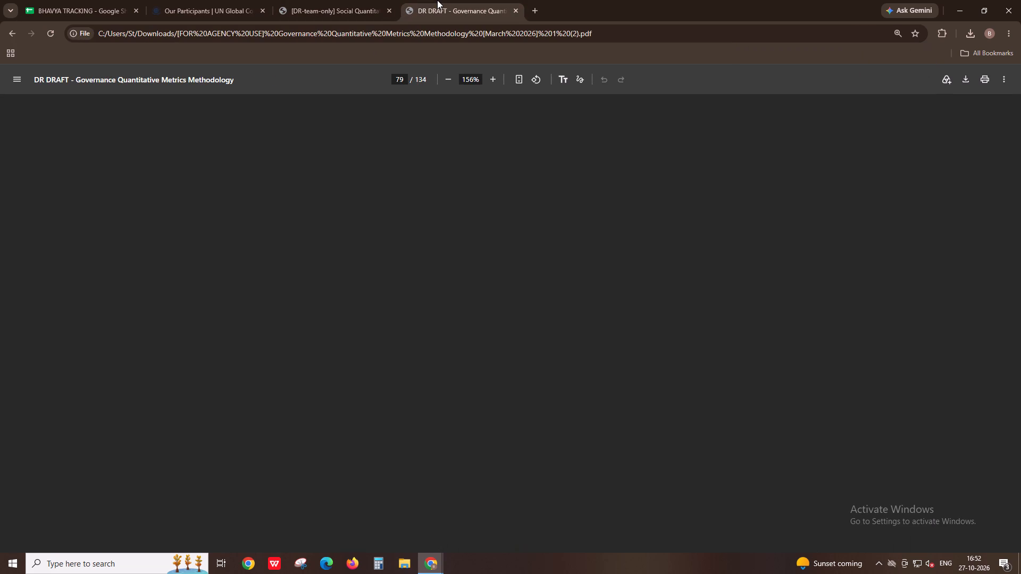
Search the Governance Quantitative Metrics Methodology PDF for "share" and go through the matches across the document.
{"action": "key", "text": "ctrl+f"}
{"action": "type", "text": "sa"}
{"action": "key", "text": "BackSpace"}
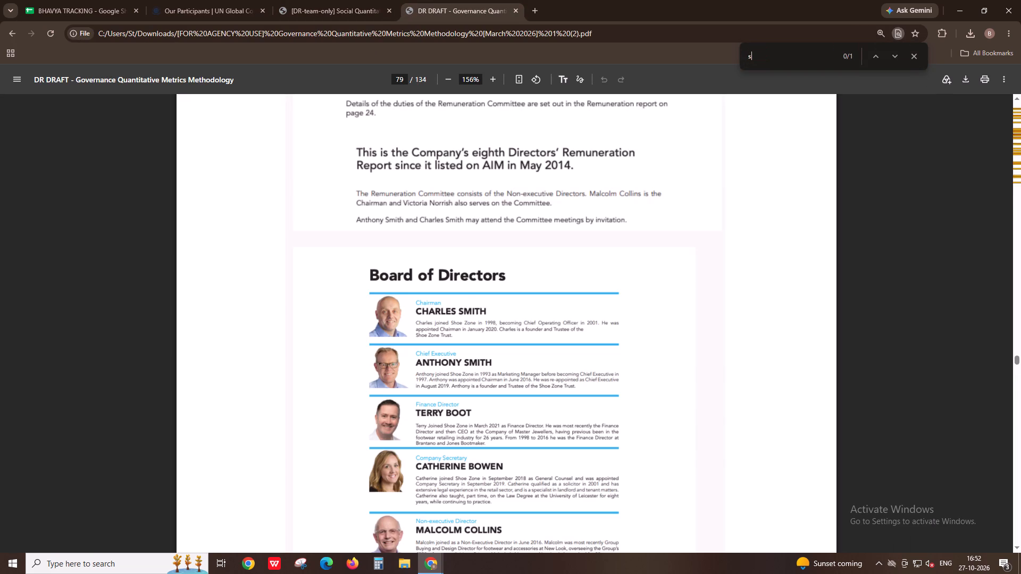
{"action": "type", "text": "hare"}
{"action": "key", "text": "Return"}
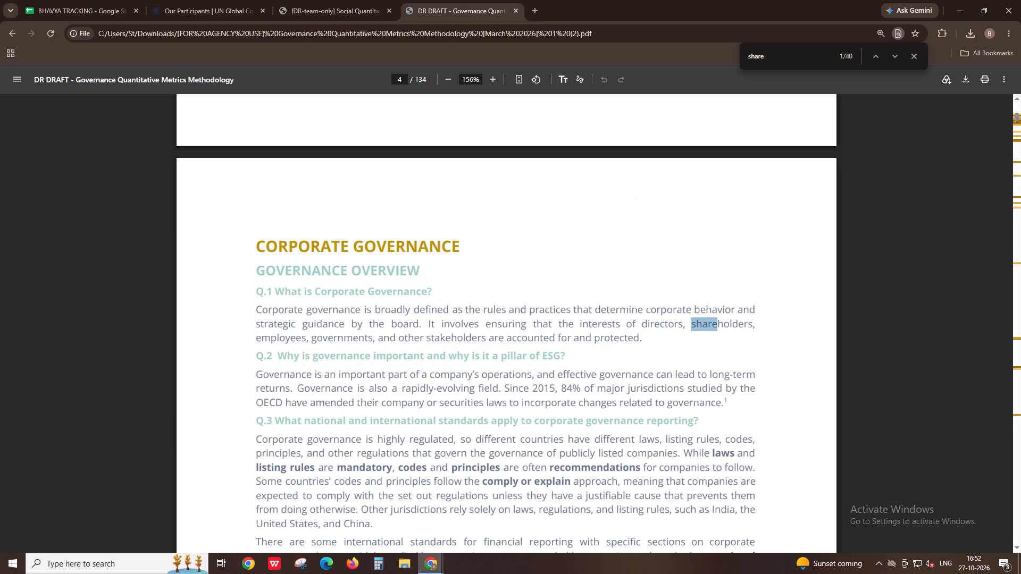
{"action": "key", "text": "Return"}
{"action": "key", "text": "Return"}
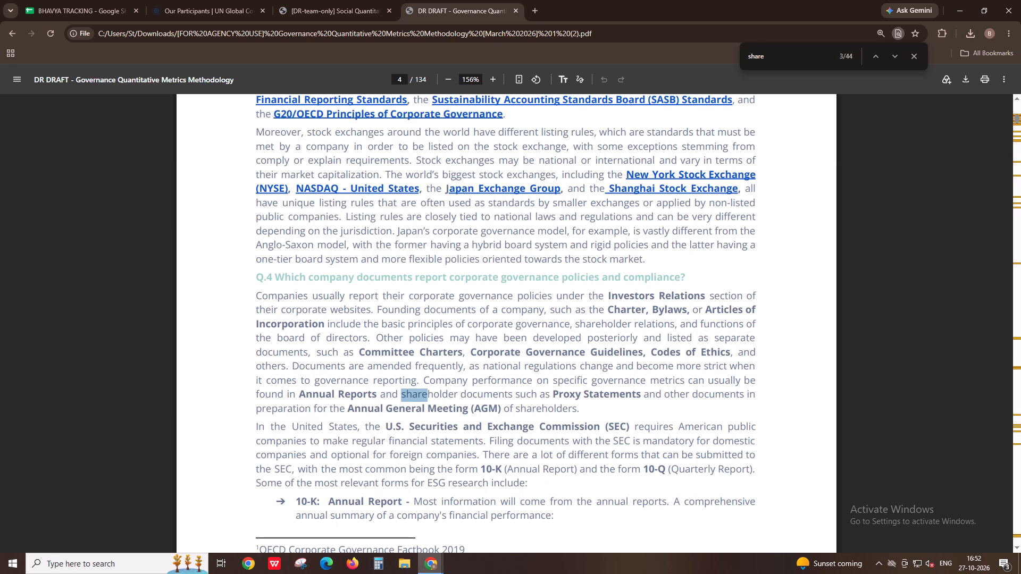
{"action": "key", "text": "Return"}
{"action": "key", "text": "Return"}
{"action": "key", "text": "Return"}
{"action": "key", "text": "Return"}
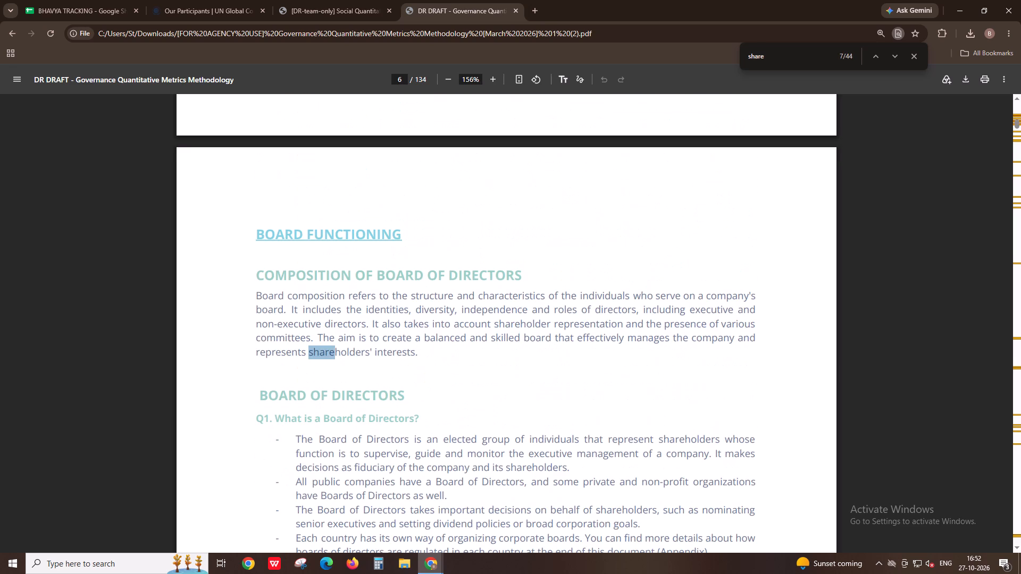
{"action": "key", "text": "shift+Return"}
{"action": "key", "text": "shift+Return"}
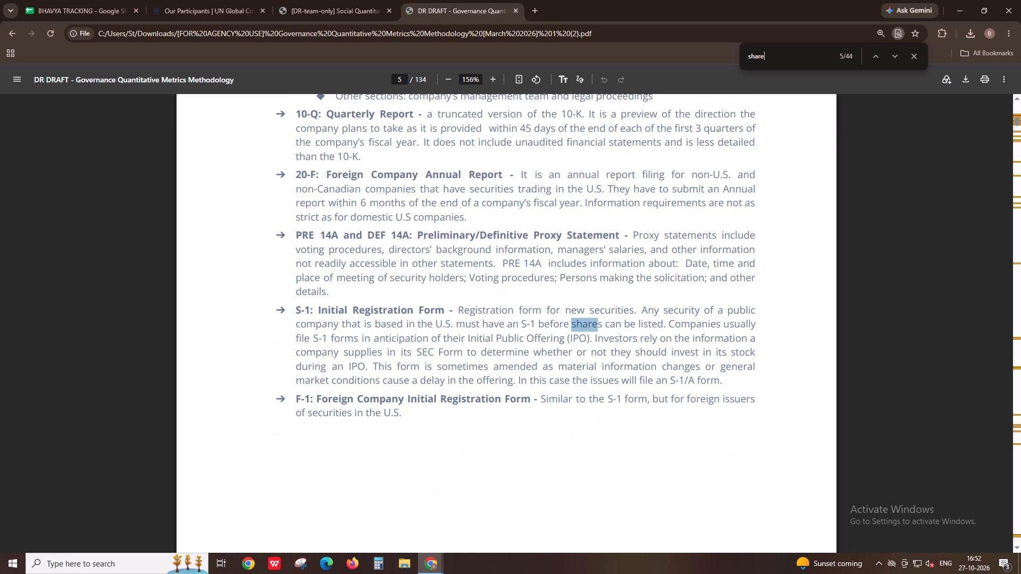
{"action": "key", "text": "Return"}
{"action": "key", "text": "Return"}
{"action": "key", "text": "Return"}
{"action": "key", "text": "Return"}
{"action": "key", "text": "Return"}
{"action": "key", "text": "Return"}
{"action": "key", "text": "Return"}
{"action": "key", "text": "Return"}
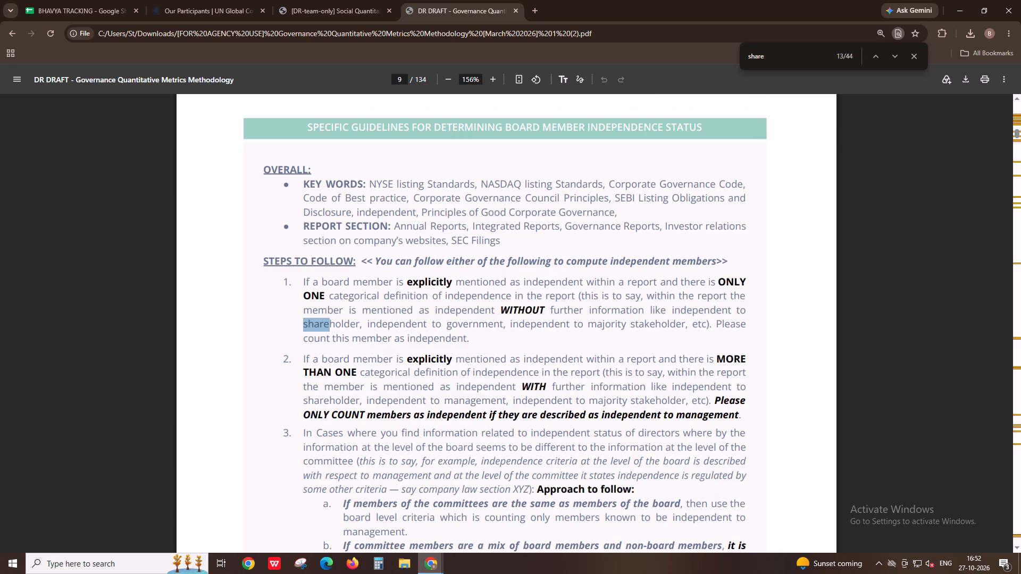
{"action": "key", "text": "Return"}
{"action": "key", "text": "Return"}
{"action": "key", "text": "Return"}
{"action": "key", "text": "Return"}
{"action": "key", "text": "Return"}
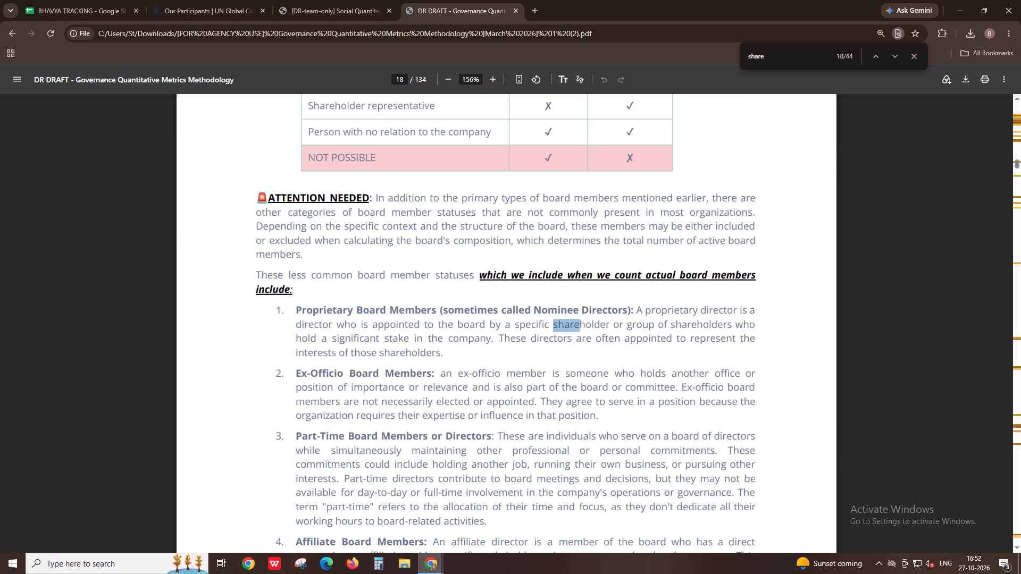
{"action": "key", "text": "Return"}
{"action": "key", "text": "Return"}
{"action": "key", "text": "Return"}
{"action": "key", "text": "Return"}
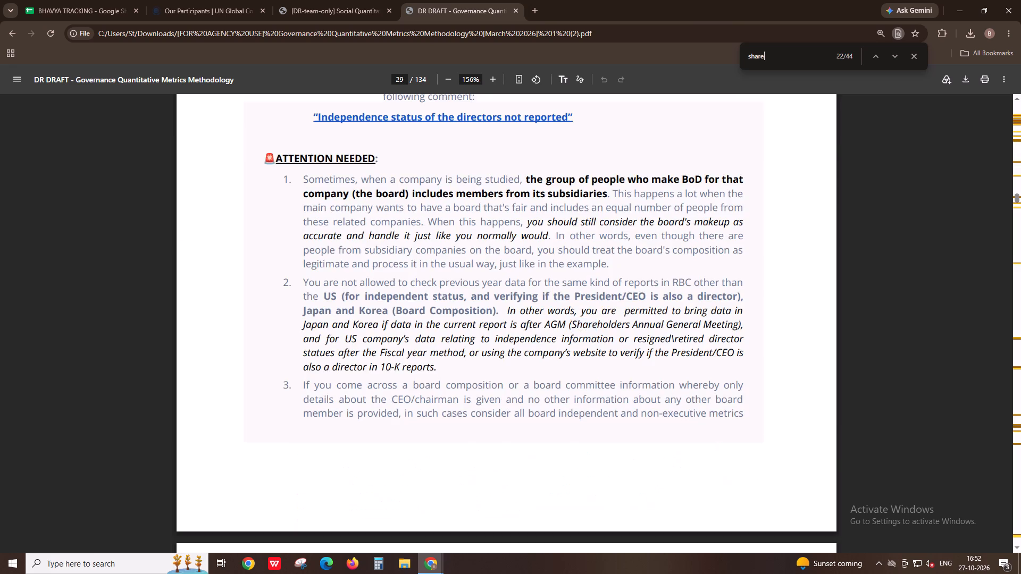
{"action": "key", "text": "Return"}
{"action": "key", "text": "Return"}
{"action": "key", "text": "Return"}
{"action": "key", "text": "Return"}
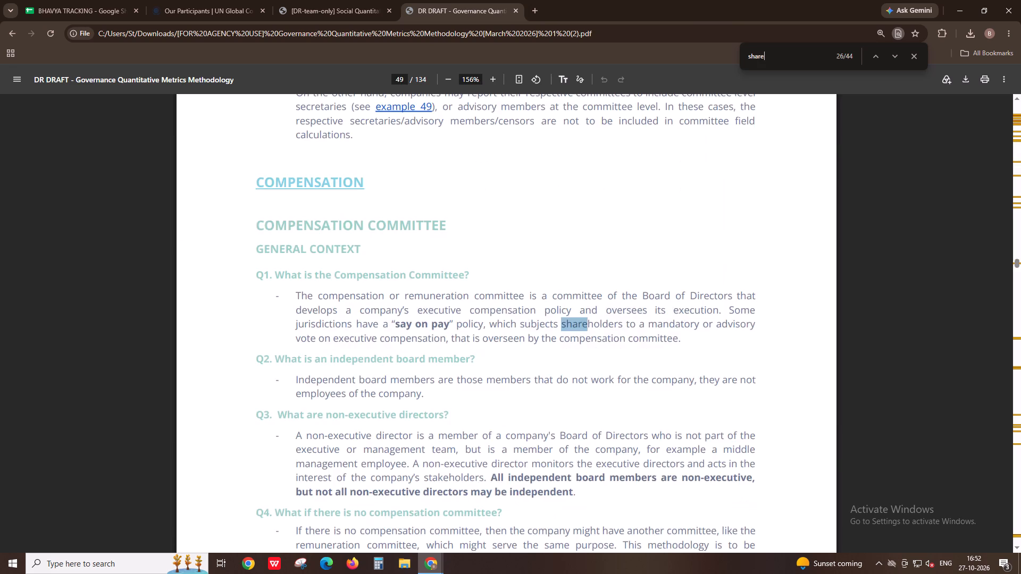
{"action": "key", "text": "Return"}
{"action": "key", "text": "Return"}
{"action": "key", "text": "Return"}
{"action": "key", "text": "Return"}
{"action": "key", "text": "Return"}
{"action": "key", "text": "Return"}
{"action": "key", "text": "Return"}
{"action": "key", "text": "Return"}
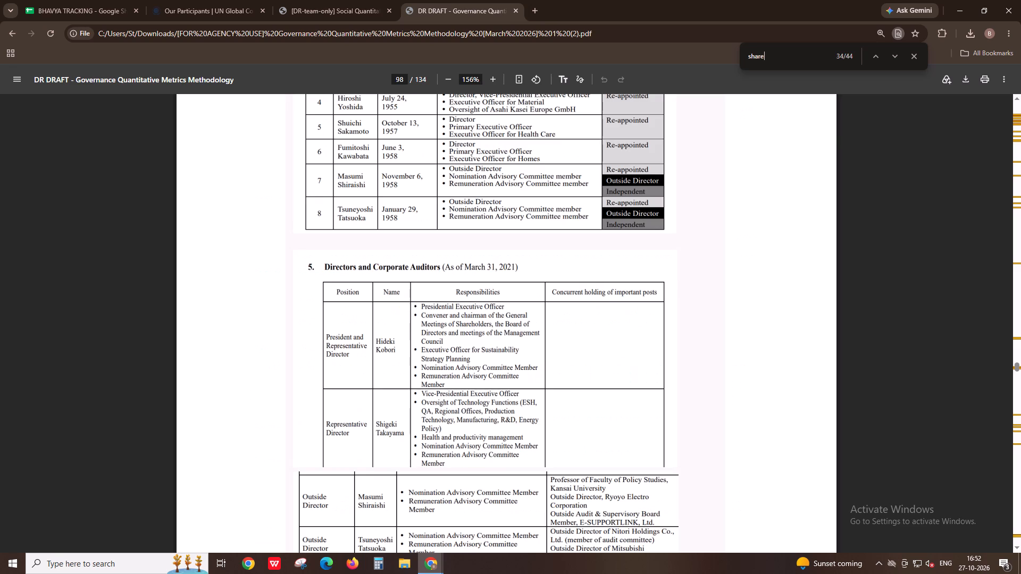
{"action": "key", "text": "Return"}
{"action": "key", "text": "Return"}
{"action": "key", "text": "Return"}
{"action": "key", "text": "Return"}
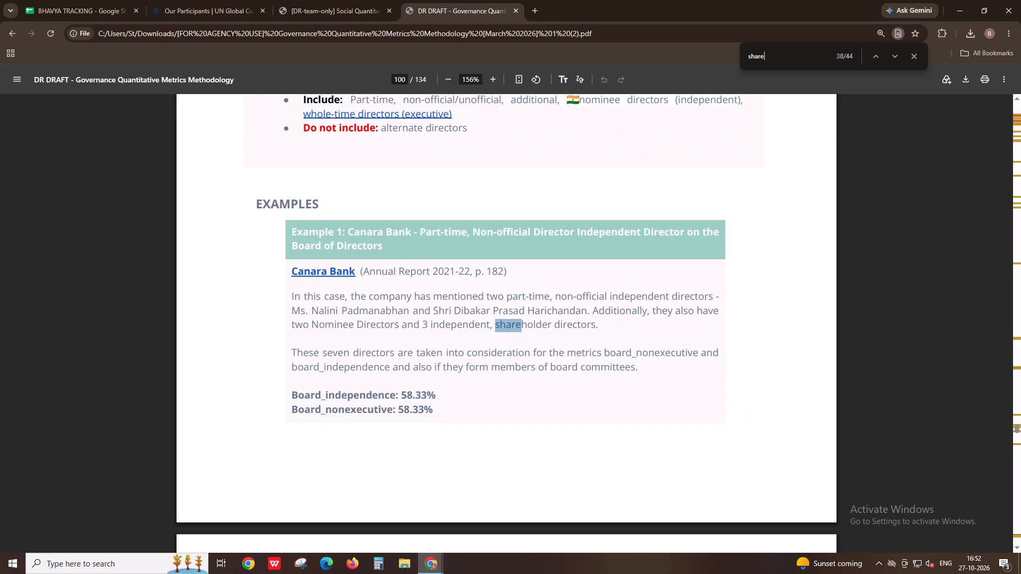
{"action": "key", "text": "Return"}
{"action": "key", "text": "Return"}
{"action": "key", "text": "Return"}
{"action": "key", "text": "Return"}
{"action": "key", "text": "Return"}
{"action": "key", "text": "Return"}
{"action": "key", "text": "Return"}
{"action": "key", "text": "Return"}
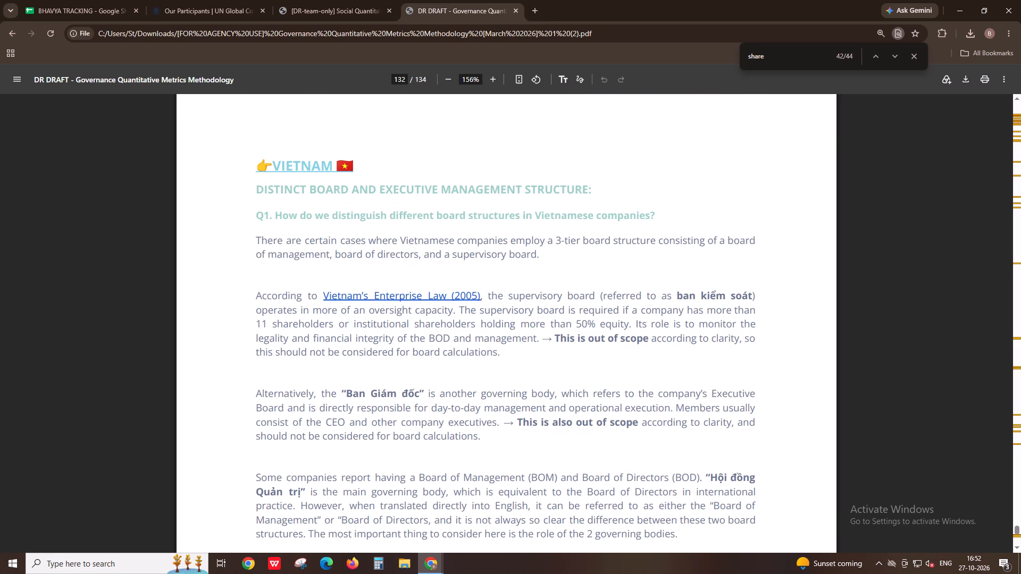
Search the governance methodology PDF for "stock" and go through the matches up to the Nexi S.p.A. example on page 120.
{"action": "key", "text": "BackSpace"}
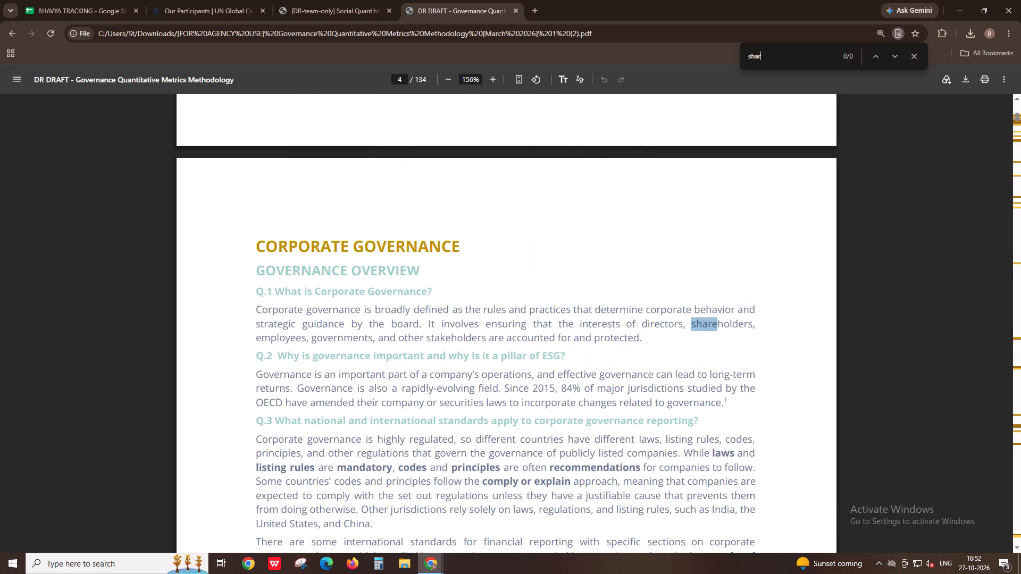
{"action": "key", "text": "BackSpace"}
{"action": "key", "text": "BackSpace"}
{"action": "key", "text": "BackSpace"}
{"action": "key", "text": "BackSpace"}
{"action": "type", "text": "stock"}
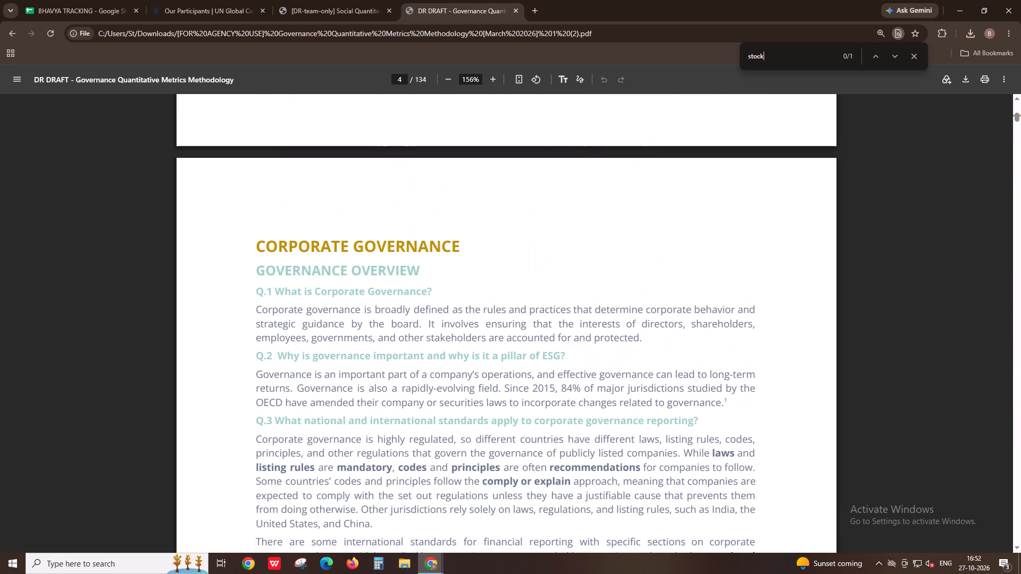
{"action": "key", "text": "Return"}
{"action": "key", "text": "Return"}
{"action": "key", "text": "Return"}
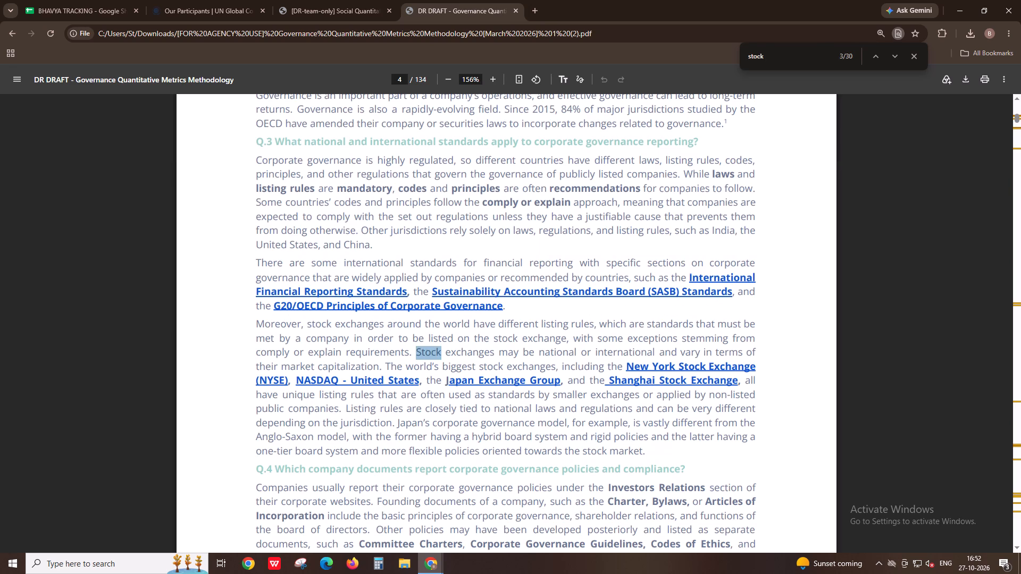
{"action": "key", "text": "Return"}
{"action": "key", "text": "Return"}
{"action": "key", "text": "Return"}
{"action": "key", "text": "Return"}
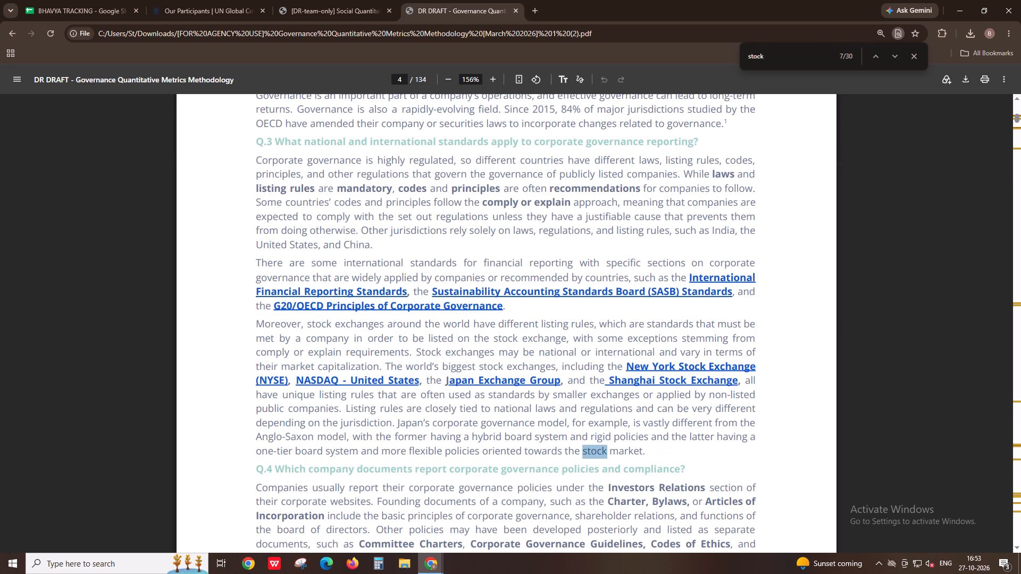
{"action": "key", "text": "Return"}
{"action": "key", "text": "Return"}
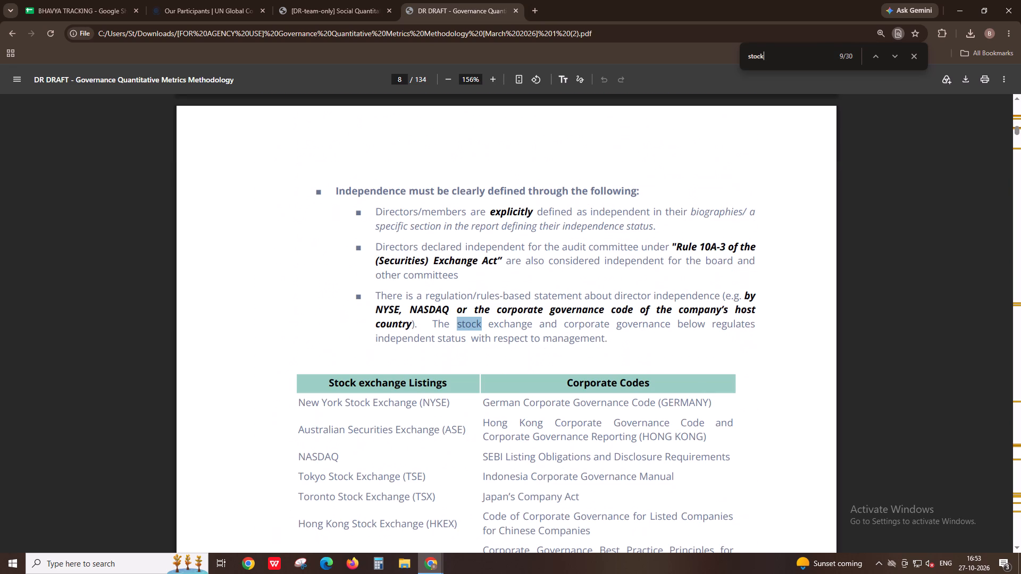
{"action": "key", "text": "Return"}
{"action": "key", "text": "Return"}
{"action": "key", "text": "Return"}
{"action": "key", "text": "Return"}
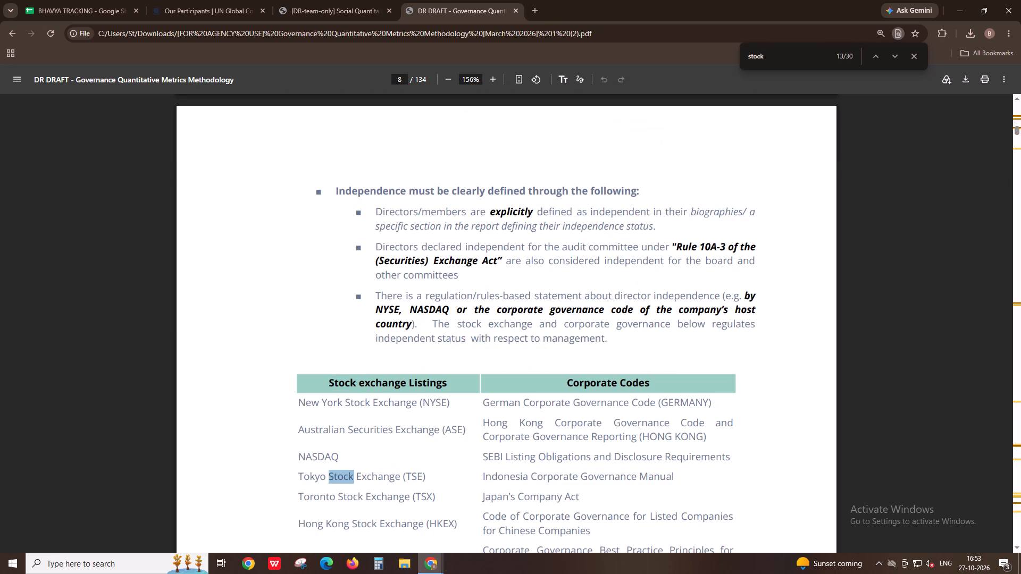
{"action": "key", "text": "Return"}
{"action": "key", "text": "Return"}
{"action": "key", "text": "Return"}
{"action": "key", "text": "Return"}
{"action": "key", "text": "Return"}
{"action": "key", "text": "Return"}
{"action": "key", "text": "Return"}
{"action": "key", "text": "Return"}
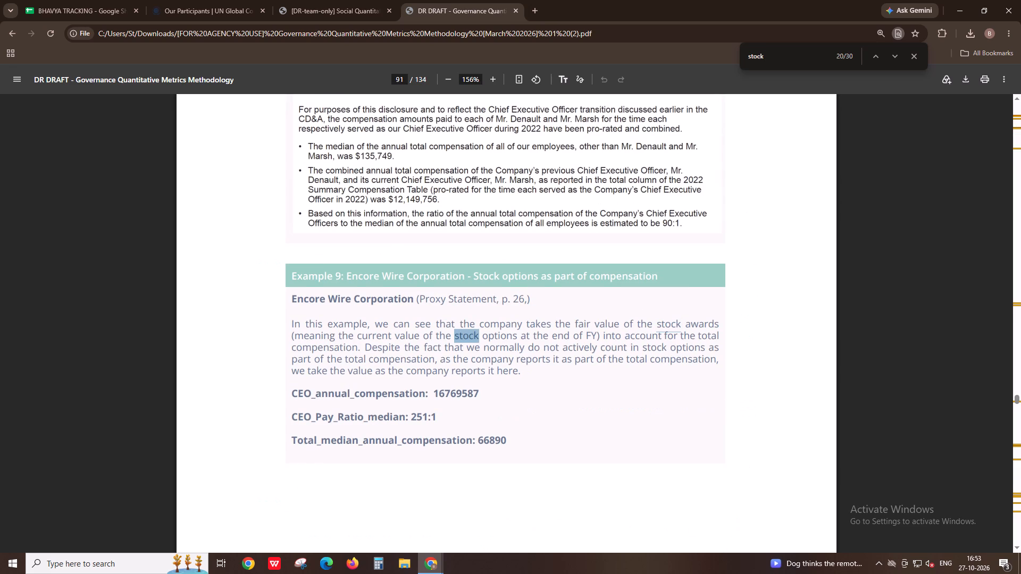
{"action": "key", "text": "Return"}
{"action": "key", "text": "Return"}
{"action": "key", "text": "Return"}
{"action": "key", "text": "Return"}
{"action": "key", "text": "Return"}
{"action": "key", "text": "Return"}
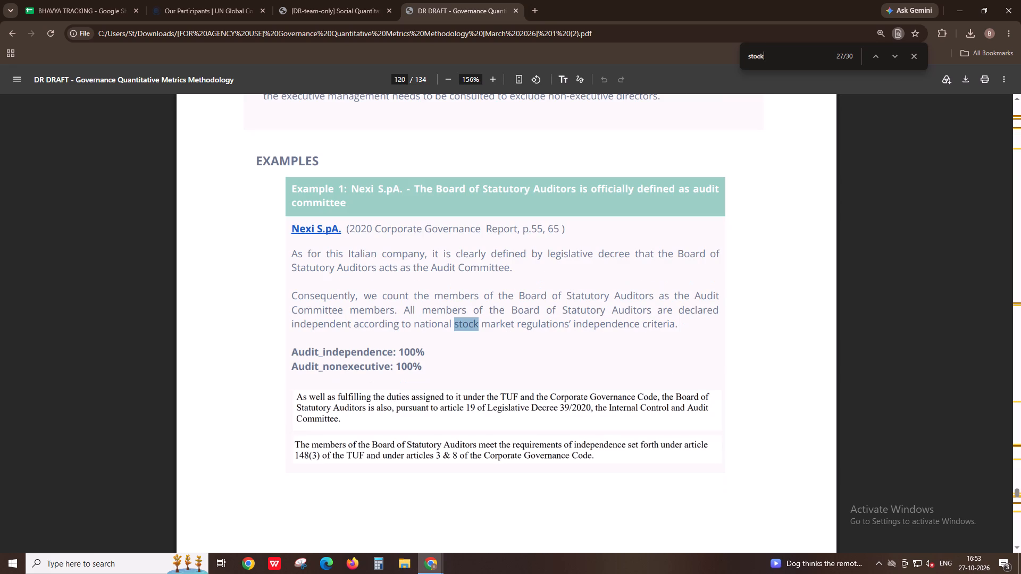
Go back through the "stock" matches to Example 9, Encore Wire Corporation's stock options as part of compensation, on page 91.
{"action": "key", "text": "shift+Return"}
{"action": "key", "text": "shift+Return"}
{"action": "key", "text": "shift+Return"}
{"action": "key", "text": "shift+Return"}
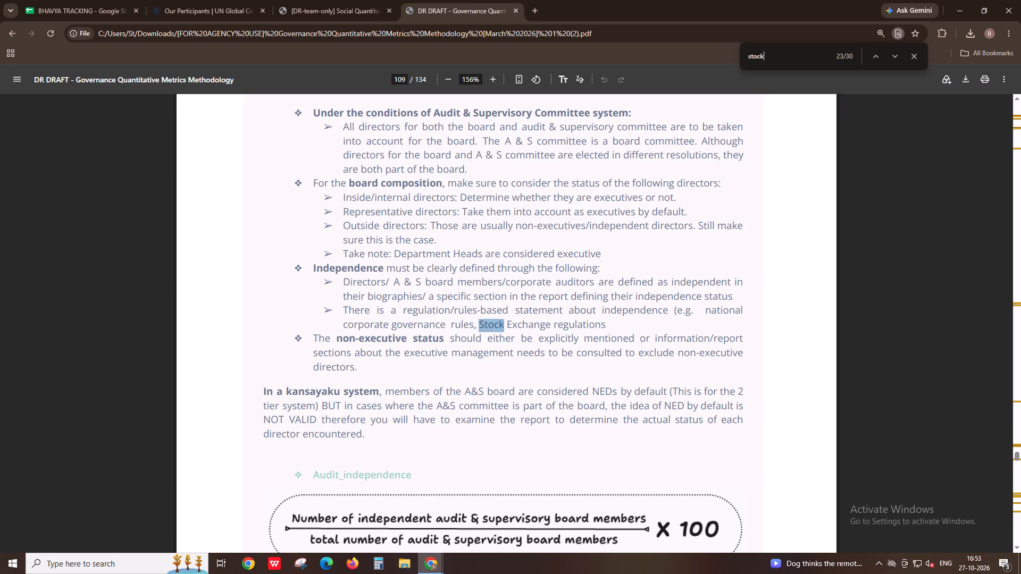
{"action": "key", "text": "shift+Return"}
{"action": "key", "text": "shift+Return"}
{"action": "key", "text": "shift+Return"}
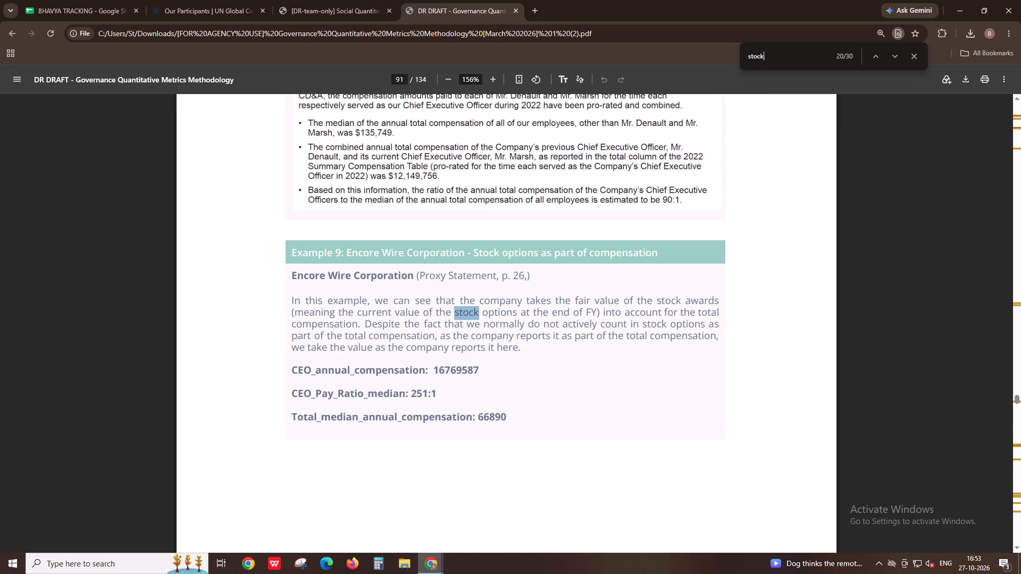
Go to the table of contents on page 2 and open the CEO Excessive Compensation section.
{"action": "left_click", "coordinate": [401, 76]}
{"action": "key", "text": "2"}
{"action": "key", "text": "Return"}
{"action": "scroll", "coordinate": [341, 378], "scroll_direction": "down", "scroll_amount": 1}
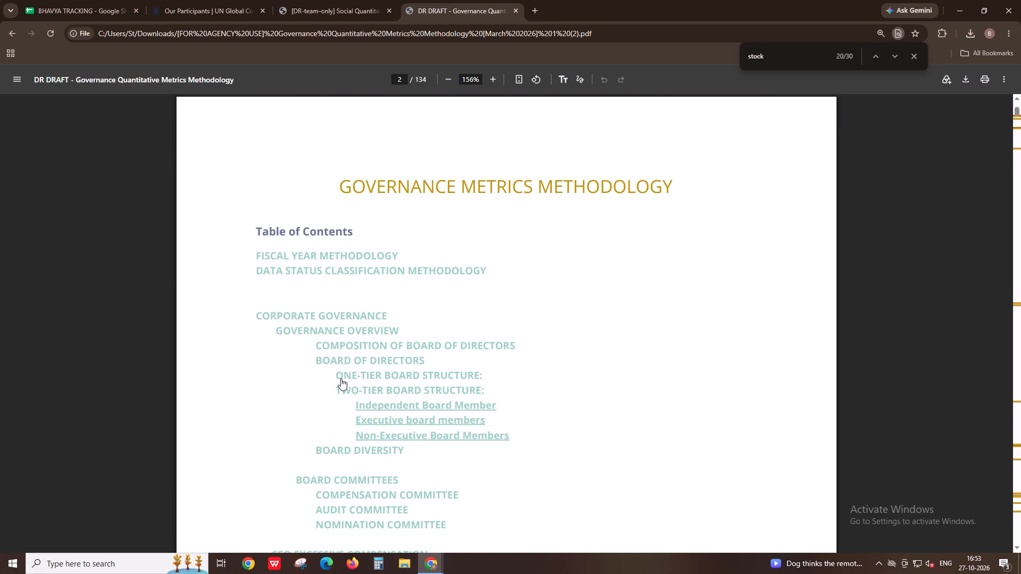
{"action": "scroll", "coordinate": [341, 378], "scroll_direction": "down", "scroll_amount": 1}
{"action": "left_click", "coordinate": [366, 445]}
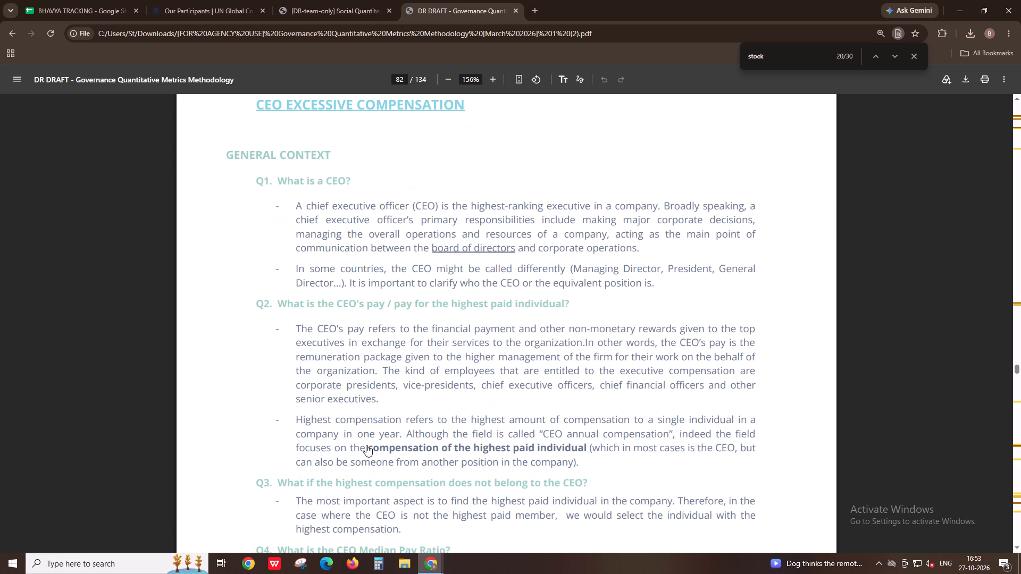
Examine the CEO Excessive Compensation guidelines on pages 82 to 86, covering highest annual compensation, median compensation and the CEO pay ratio.
{"action": "scroll", "coordinate": [366, 445], "scroll_direction": "down", "scroll_amount": 5}
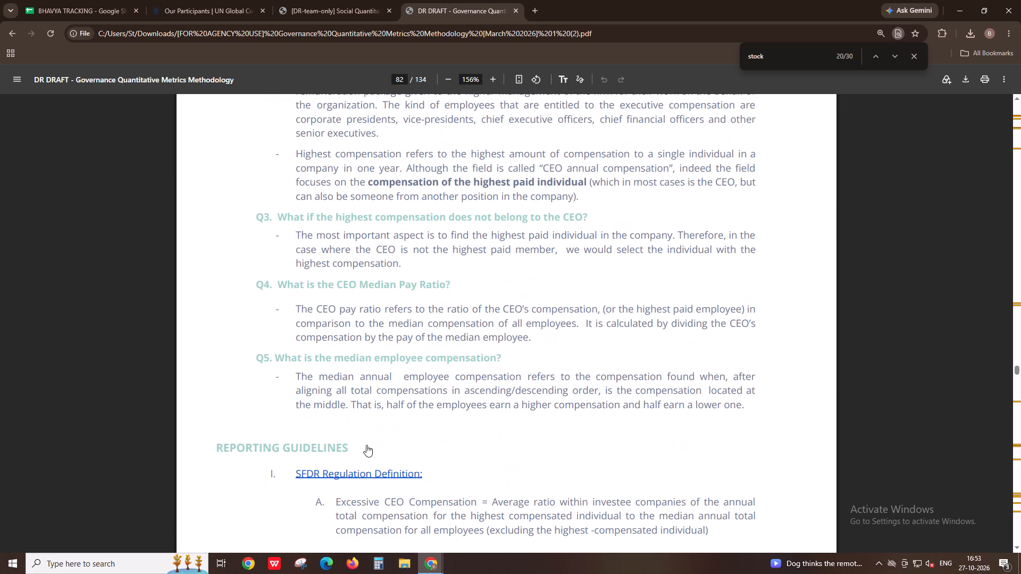
{"action": "scroll", "coordinate": [366, 445], "scroll_direction": "down", "scroll_amount": 14}
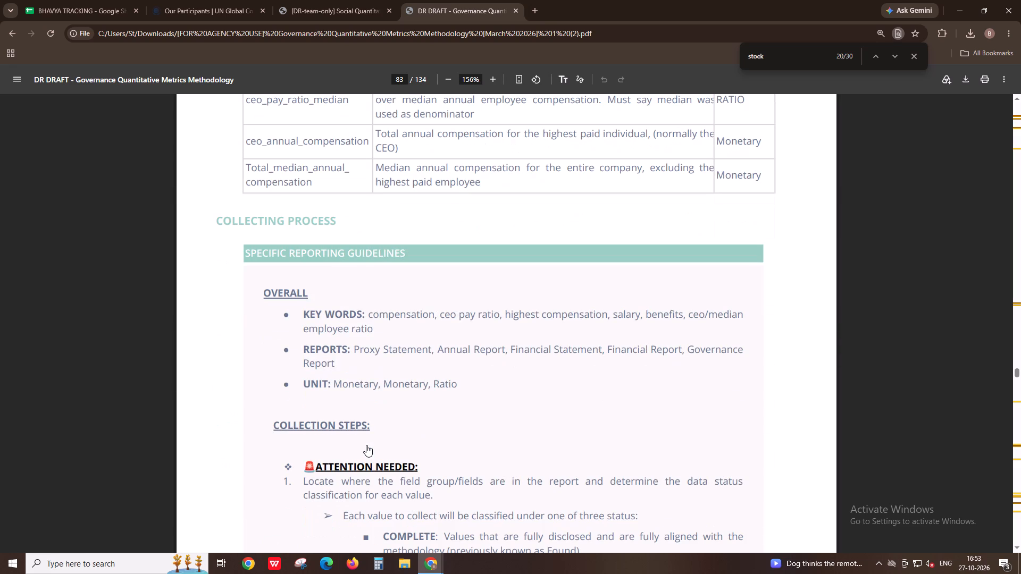
{"action": "scroll", "coordinate": [366, 445], "scroll_direction": "down", "scroll_amount": 15}
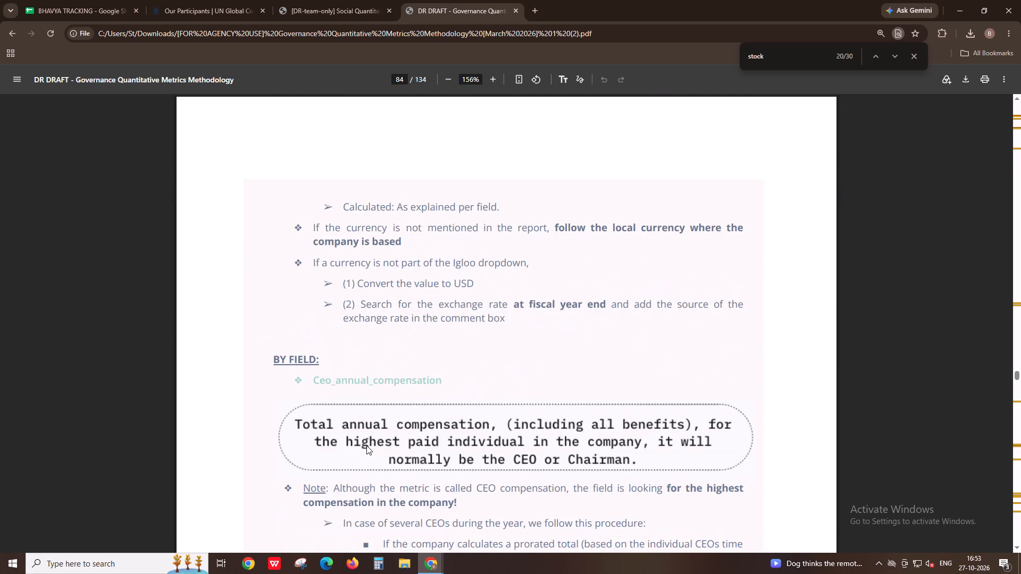
{"action": "scroll", "coordinate": [366, 445], "scroll_direction": "down", "scroll_amount": 5}
{"action": "scroll", "coordinate": [366, 445], "scroll_direction": "up", "scroll_amount": 1}
{"action": "scroll", "coordinate": [366, 445], "scroll_direction": "down", "scroll_amount": 2}
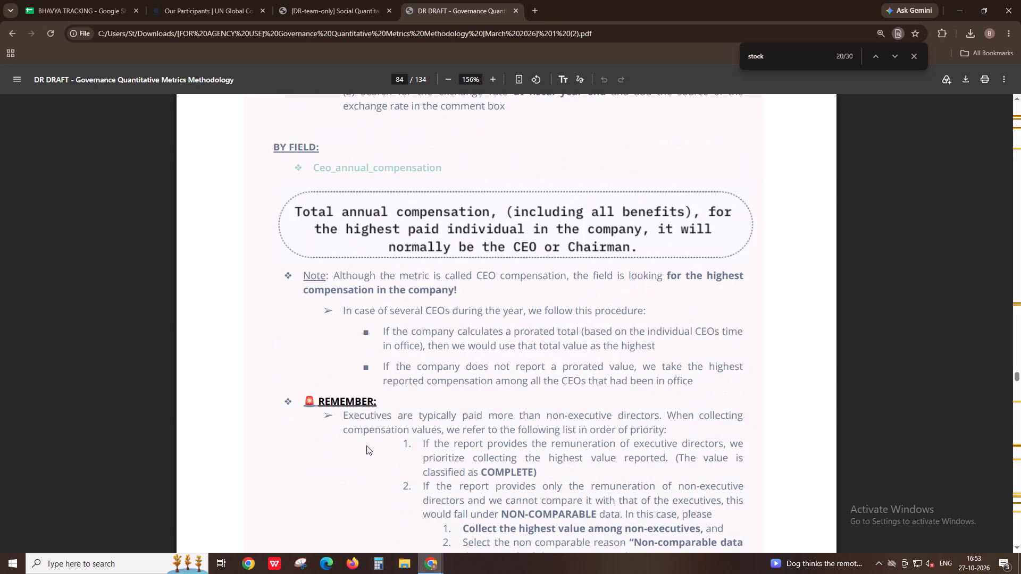
{"action": "scroll", "coordinate": [366, 445], "scroll_direction": "down", "scroll_amount": 1}
{"action": "scroll", "coordinate": [426, 379], "scroll_direction": "down", "scroll_amount": 5}
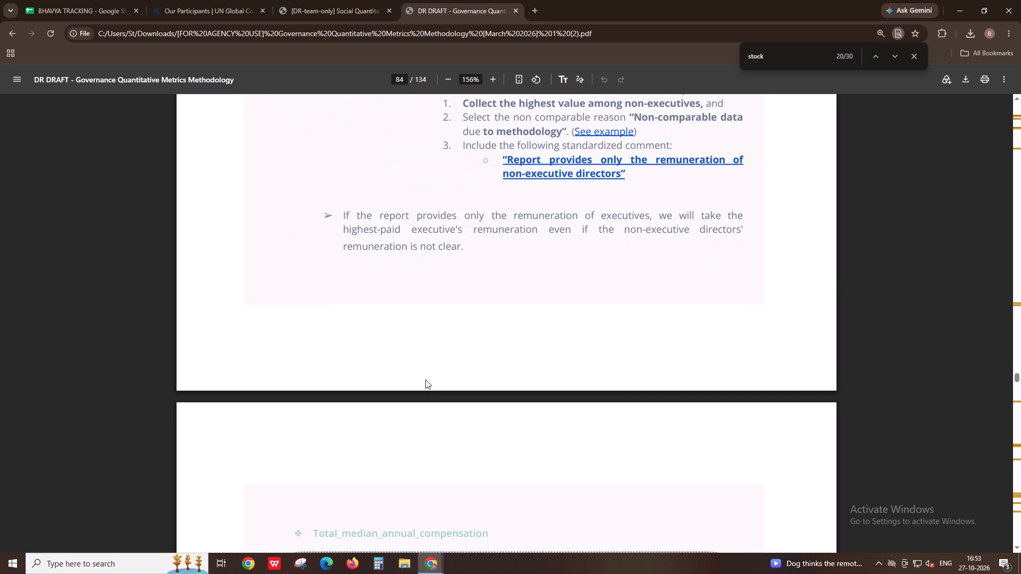
{"action": "scroll", "coordinate": [425, 379], "scroll_direction": "down", "scroll_amount": 11}
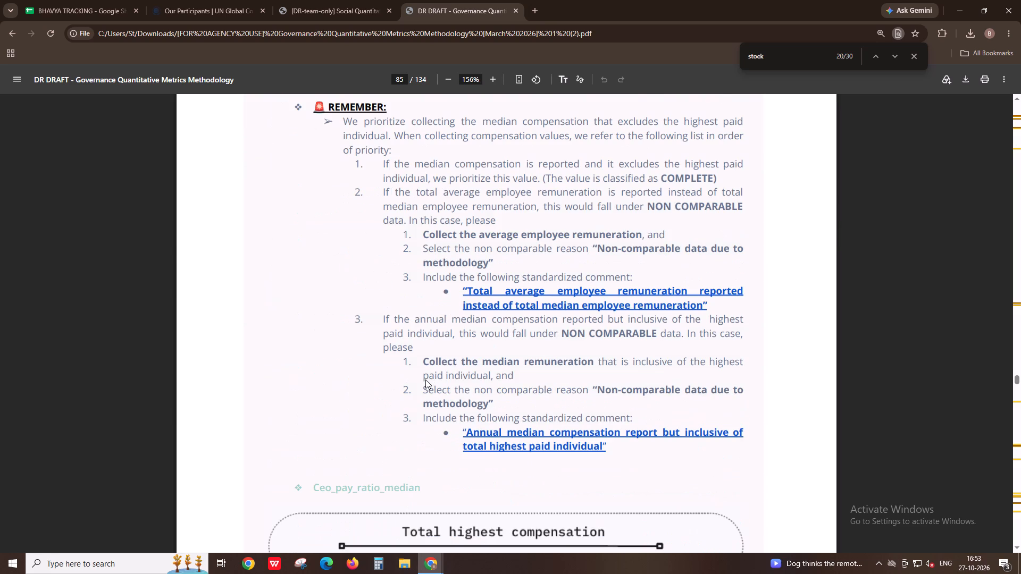
{"action": "scroll", "coordinate": [425, 379], "scroll_direction": "up", "scroll_amount": 2}
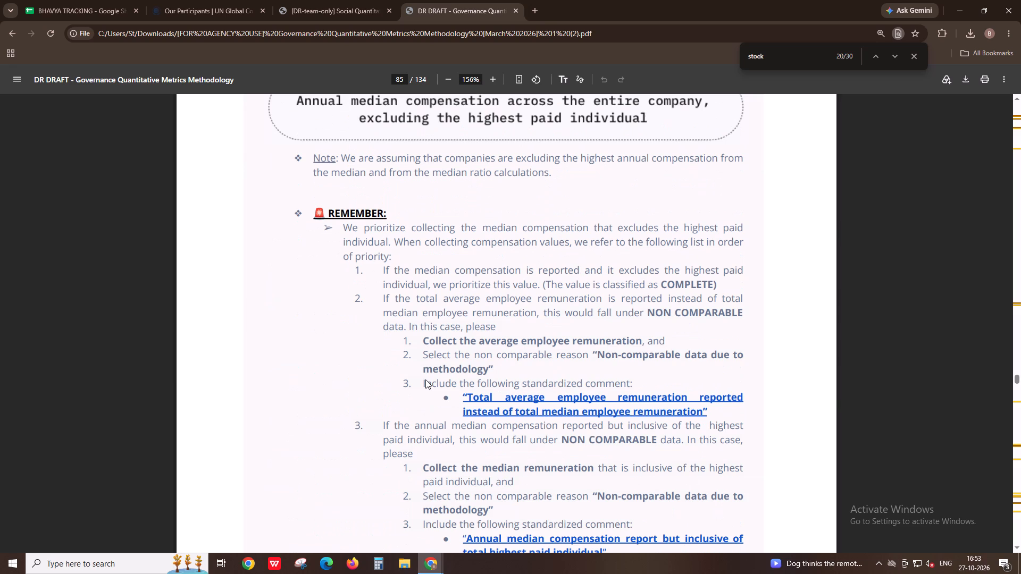
{"action": "scroll", "coordinate": [425, 379], "scroll_direction": "down", "scroll_amount": 3}
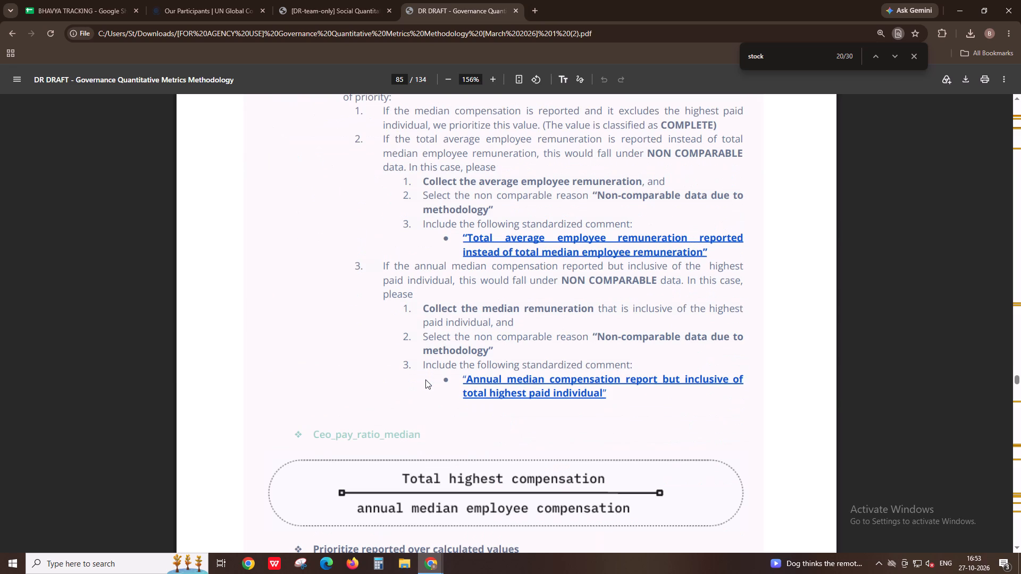
{"action": "scroll", "coordinate": [425, 379], "scroll_direction": "down", "scroll_amount": 11}
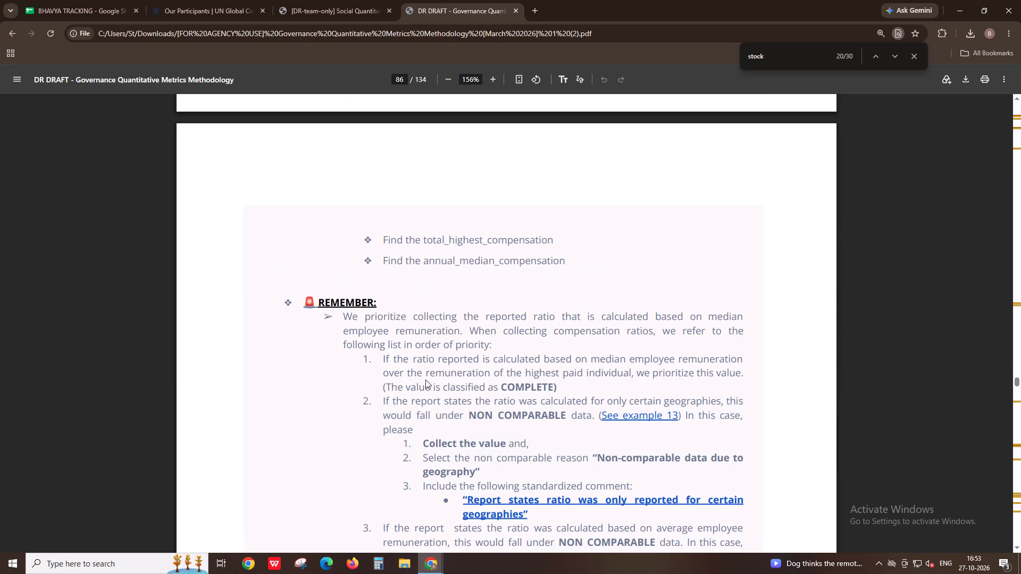
{"action": "scroll", "coordinate": [425, 379], "scroll_direction": "down", "scroll_amount": 10}
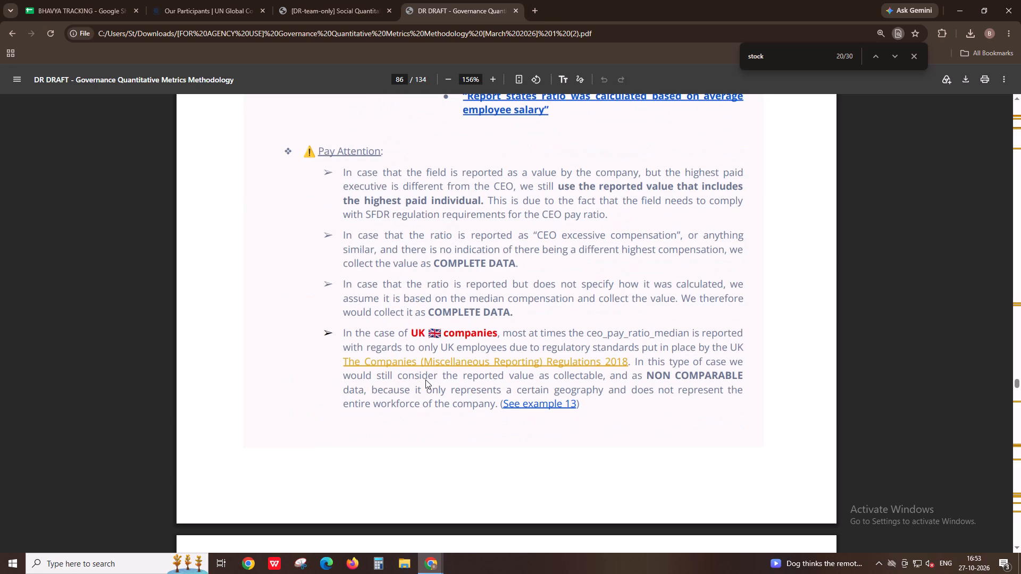
Examine the non comparable reasons table and CEO compensation Examples 1 to 5 on pages 87 to 90 of the governance methodology.
{"action": "scroll", "coordinate": [425, 379], "scroll_direction": "down", "scroll_amount": 7}
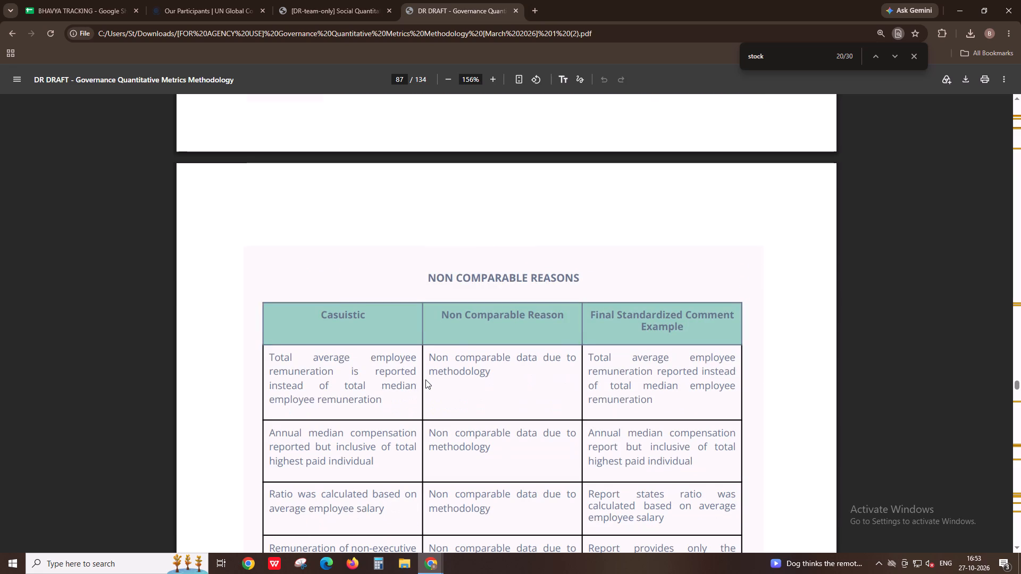
{"action": "scroll", "coordinate": [425, 379], "scroll_direction": "down", "scroll_amount": 20}
{"action": "scroll", "coordinate": [425, 379], "scroll_direction": "down", "scroll_amount": 2}
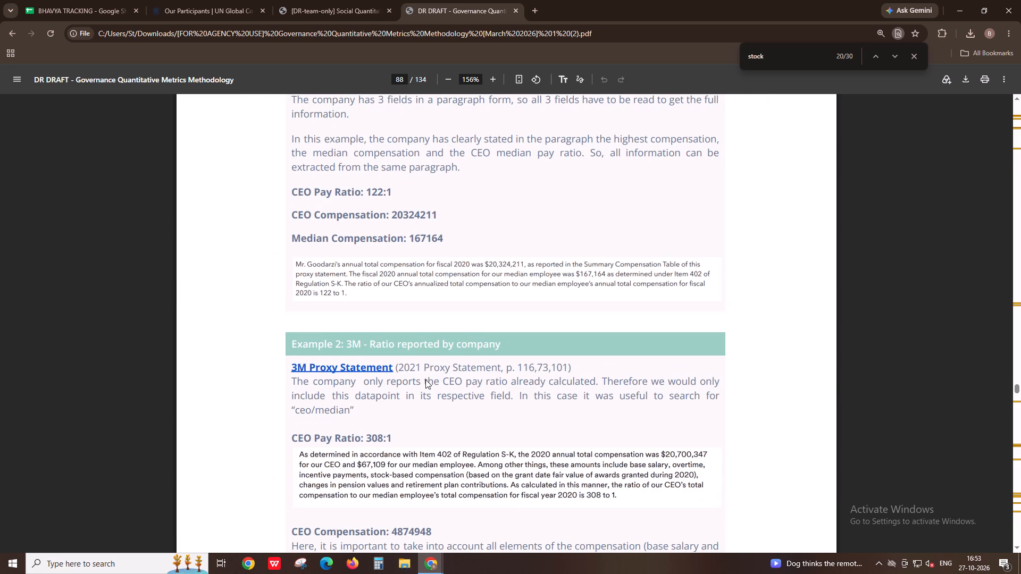
{"action": "scroll", "coordinate": [425, 379], "scroll_direction": "down", "scroll_amount": 15}
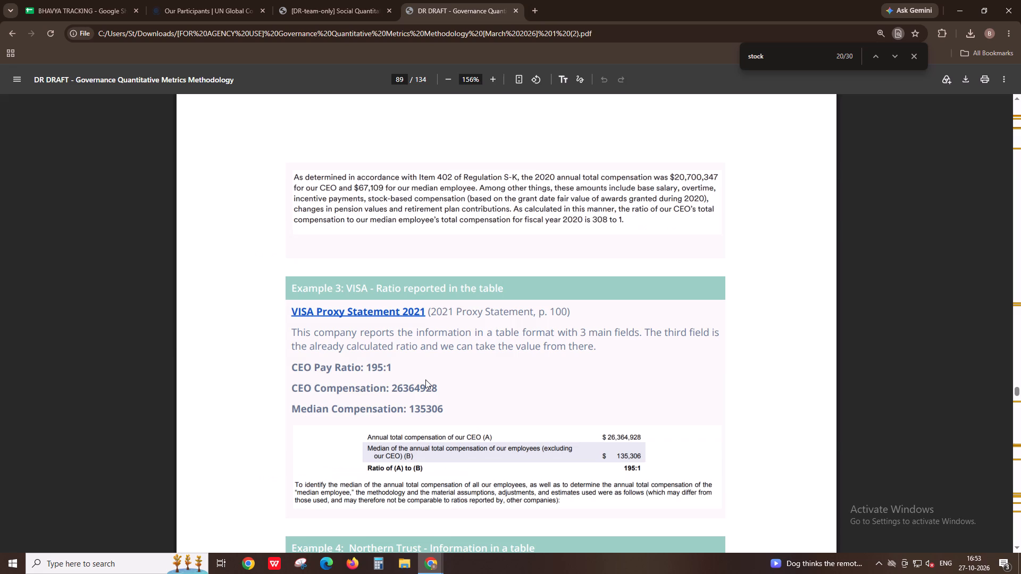
{"action": "scroll", "coordinate": [425, 379], "scroll_direction": "down", "scroll_amount": 13}
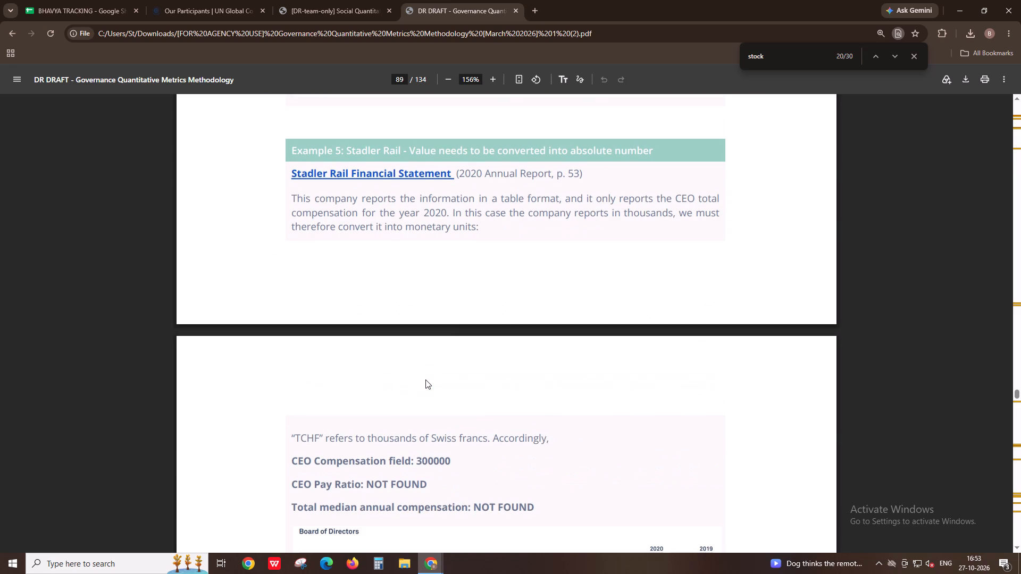
{"action": "scroll", "coordinate": [425, 379], "scroll_direction": "up", "scroll_amount": 2}
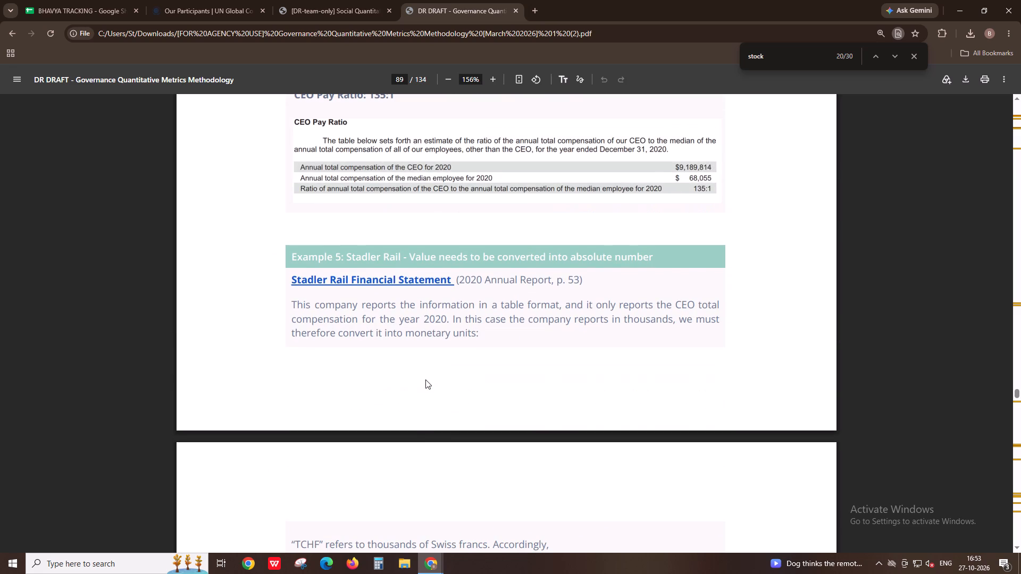
{"action": "scroll", "coordinate": [425, 379], "scroll_direction": "up", "scroll_amount": 3}
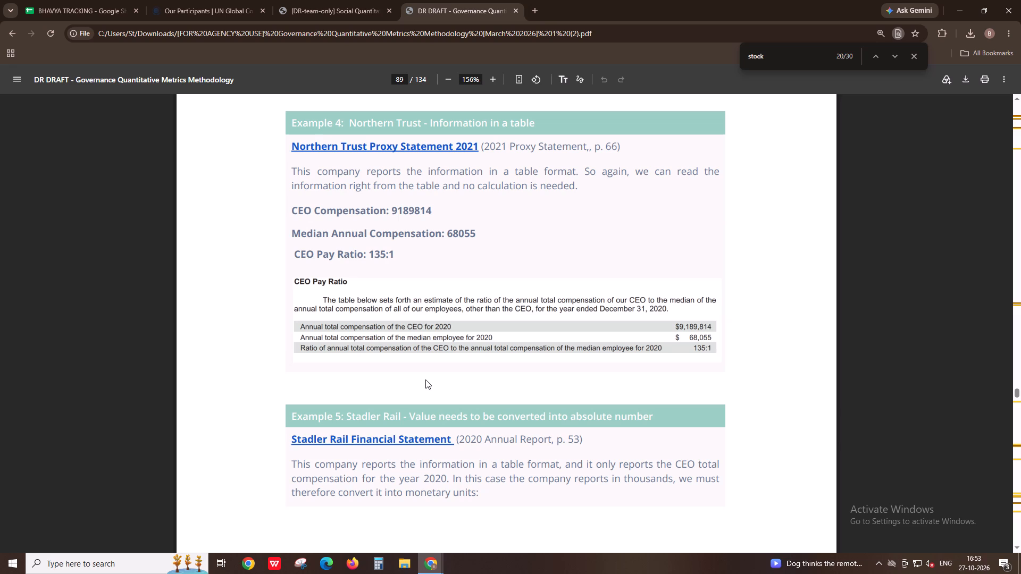
{"action": "scroll", "coordinate": [425, 379], "scroll_direction": "down", "scroll_amount": 6}
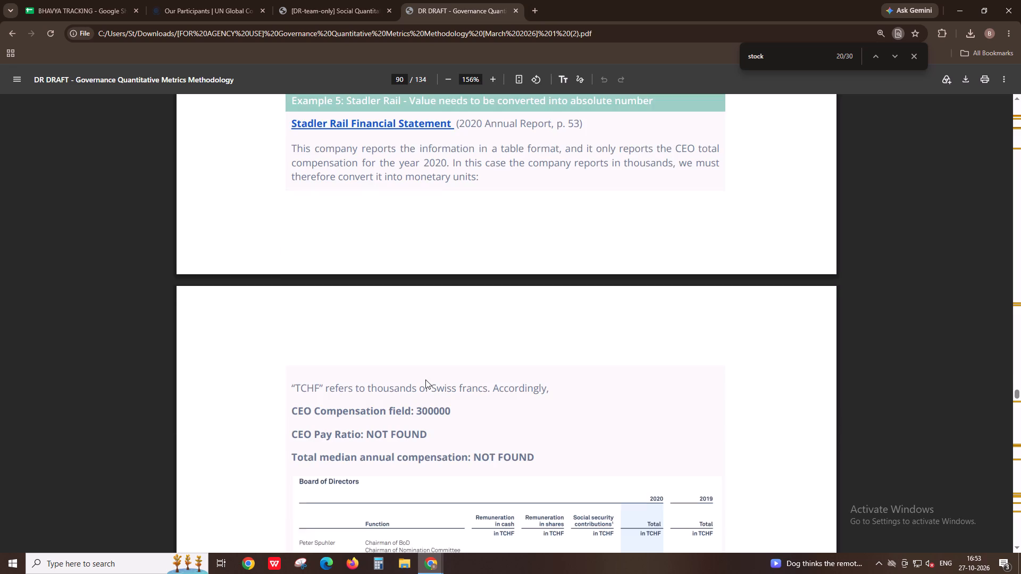
Examine Example 6, Align Technology, on page 90 for handling multiple CEO compensation values, including the Pay Versus Performance table and footnotes.
{"action": "scroll", "coordinate": [425, 379], "scroll_direction": "down", "scroll_amount": 6}
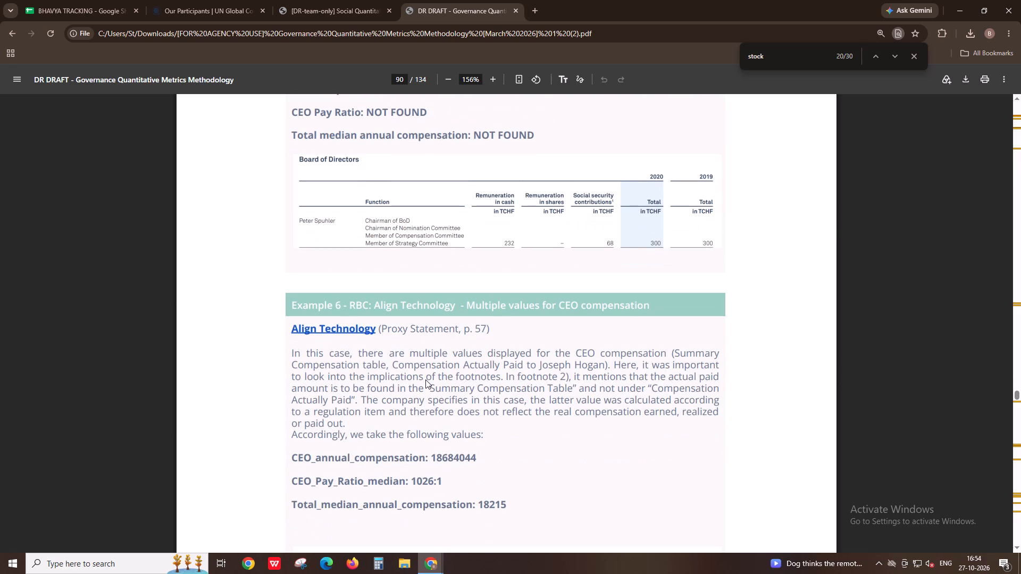
{"action": "scroll", "coordinate": [425, 379], "scroll_direction": "down", "scroll_amount": 3}
{"action": "scroll", "coordinate": [425, 379], "scroll_direction": "up", "scroll_amount": 2}
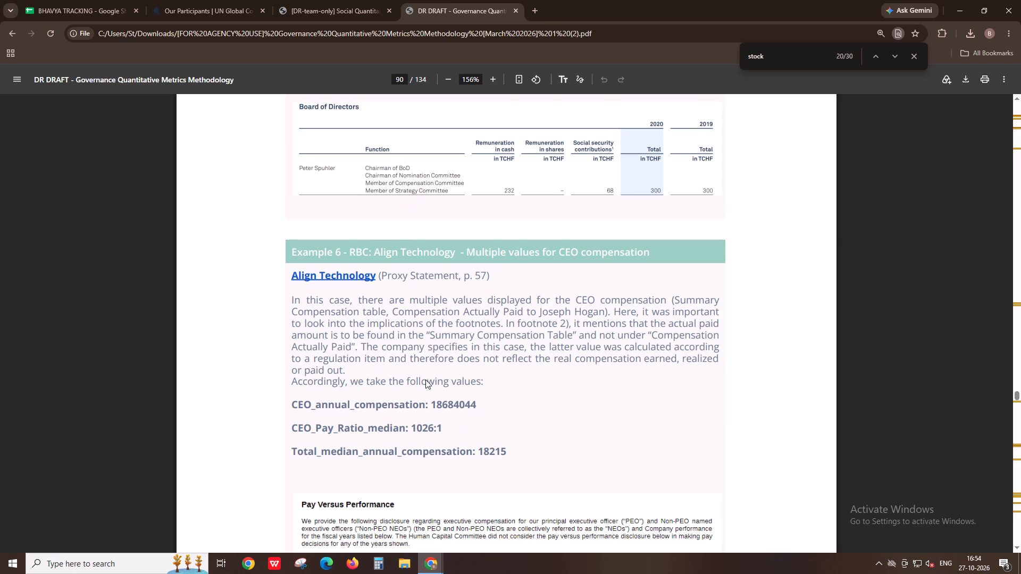
{"action": "scroll", "coordinate": [425, 379], "scroll_direction": "up", "scroll_amount": 6}
{"action": "scroll", "coordinate": [425, 379], "scroll_direction": "down", "scroll_amount": 7}
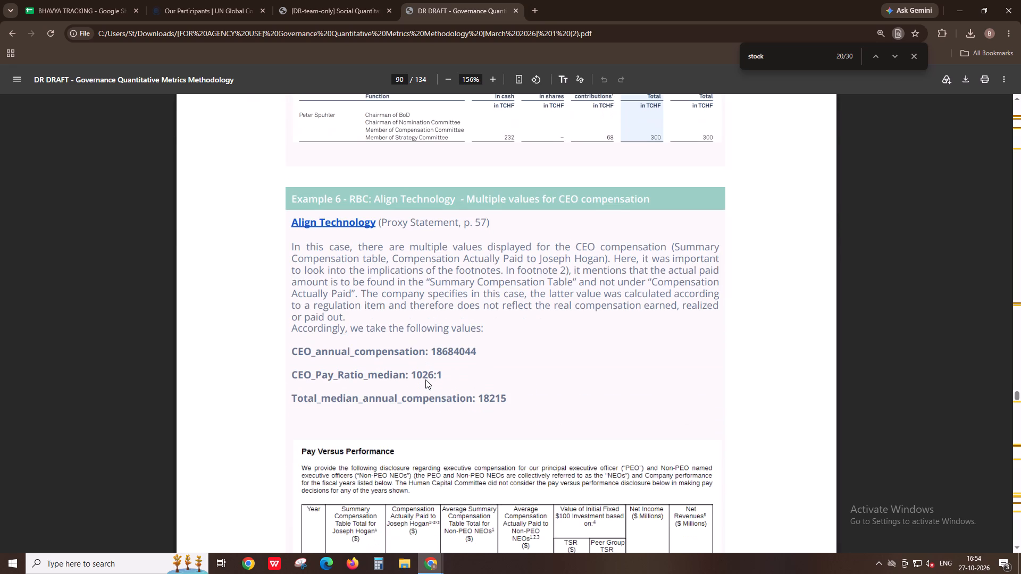
{"action": "scroll", "coordinate": [425, 379], "scroll_direction": "down", "scroll_amount": 4}
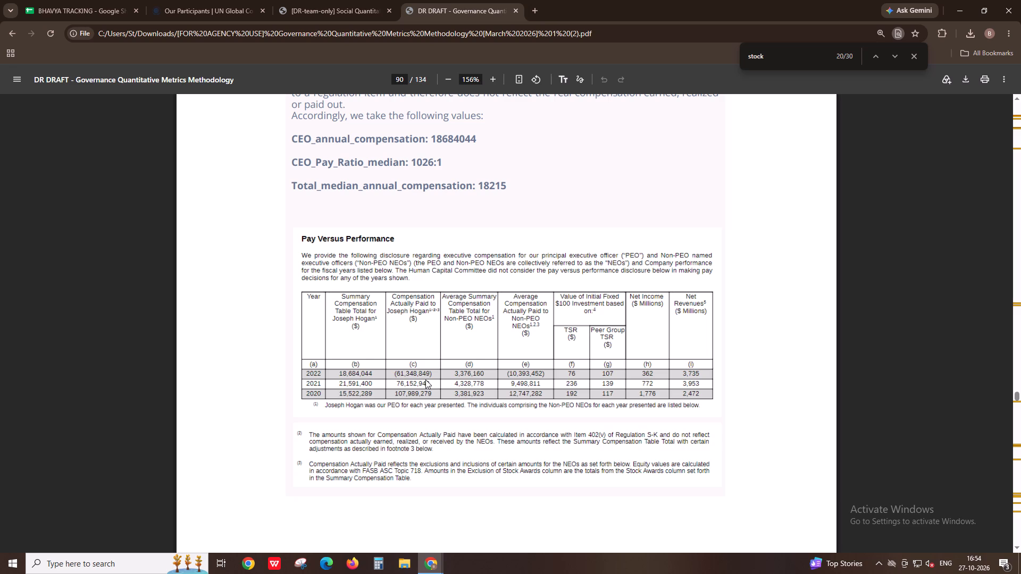
{"action": "scroll", "coordinate": [442, 164], "scroll_direction": "down", "scroll_amount": 5}
Compare Example 9, Encore Wire Corporation's stock options guidance on page 91, with its Summary Compensation Table on page 92.
{"action": "scroll", "coordinate": [417, 324], "scroll_direction": "down", "scroll_amount": 7}
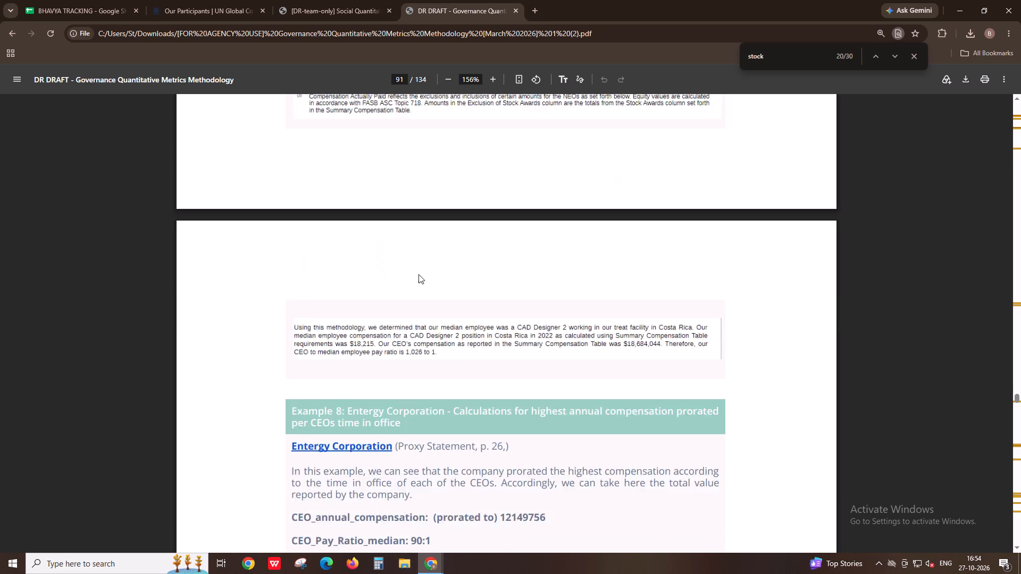
{"action": "scroll", "coordinate": [419, 274], "scroll_direction": "down", "scroll_amount": 14}
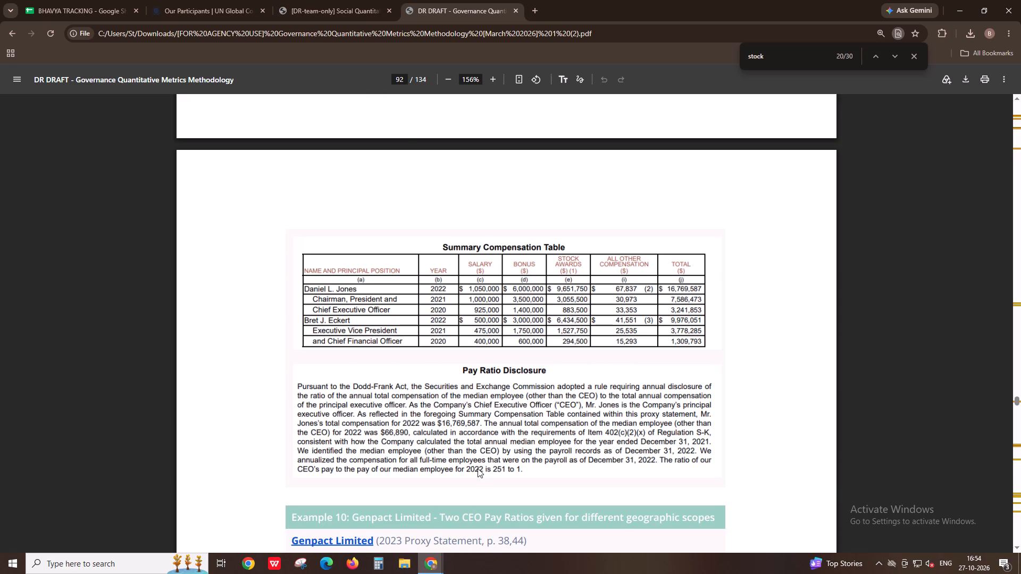
{"action": "scroll", "coordinate": [478, 468], "scroll_direction": "up", "scroll_amount": 8}
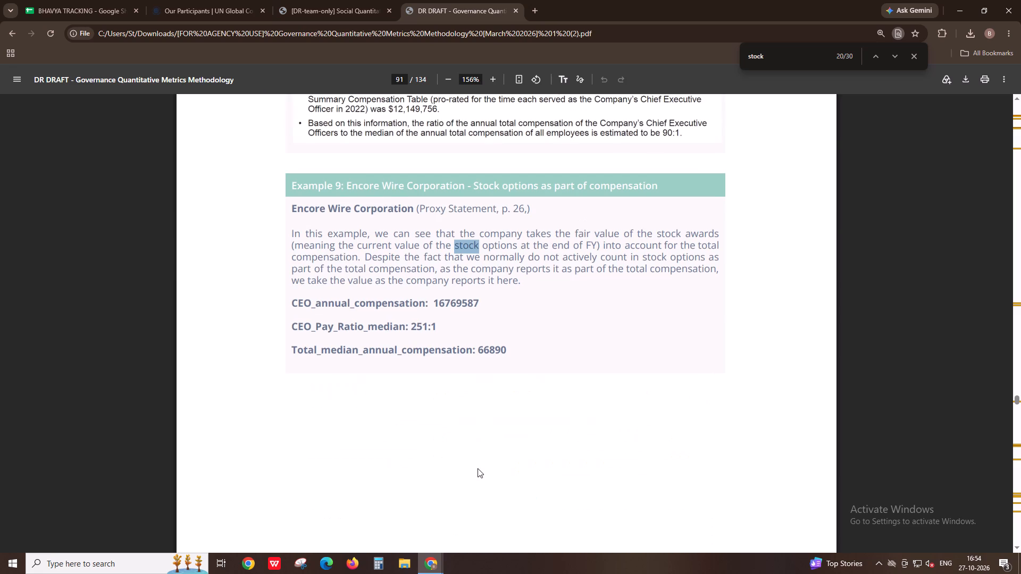
{"action": "scroll", "coordinate": [478, 468], "scroll_direction": "down", "scroll_amount": 8}
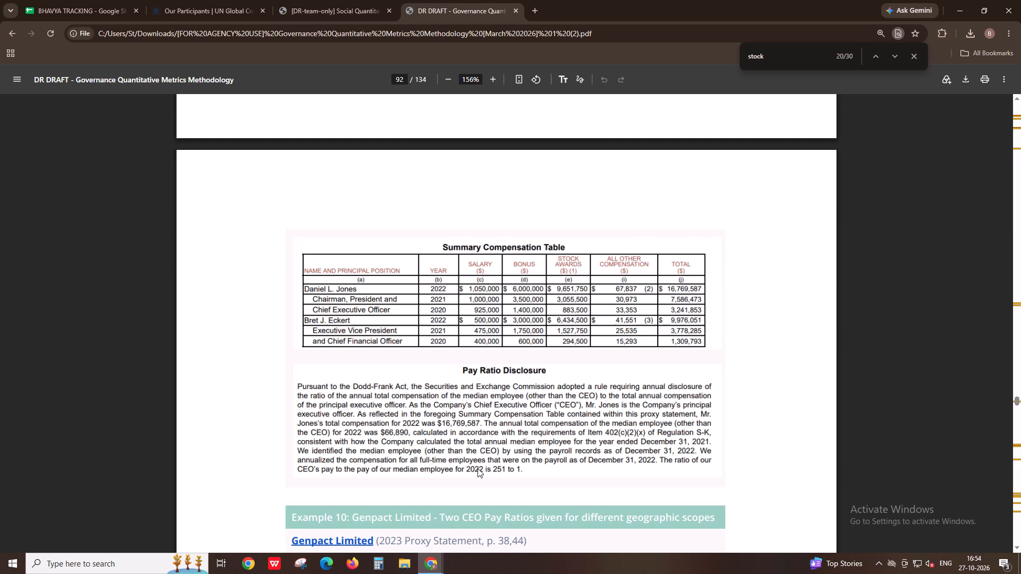
{"action": "scroll", "coordinate": [478, 468], "scroll_direction": "up", "scroll_amount": 8}
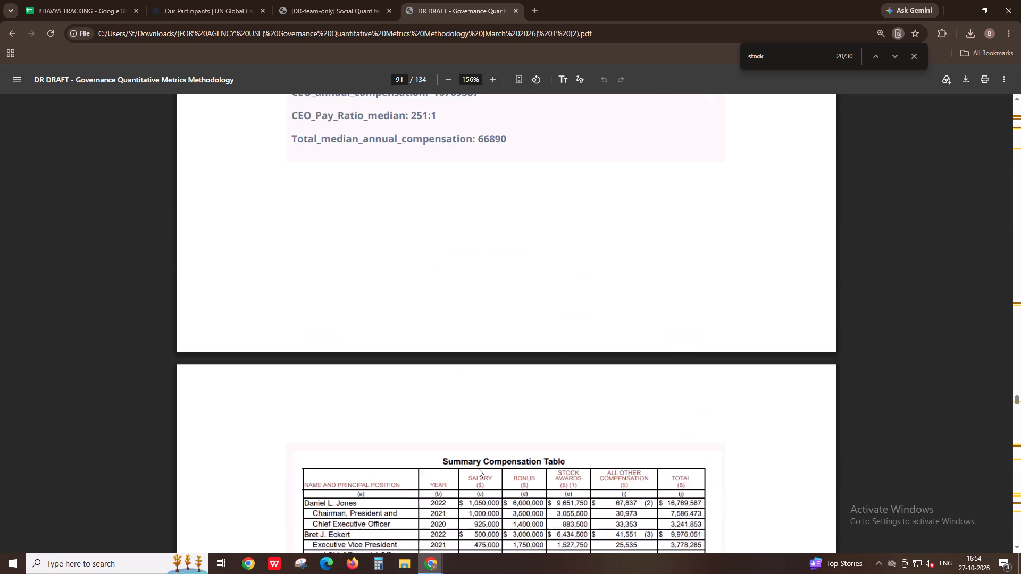
{"action": "scroll", "coordinate": [478, 468], "scroll_direction": "down", "scroll_amount": 5}
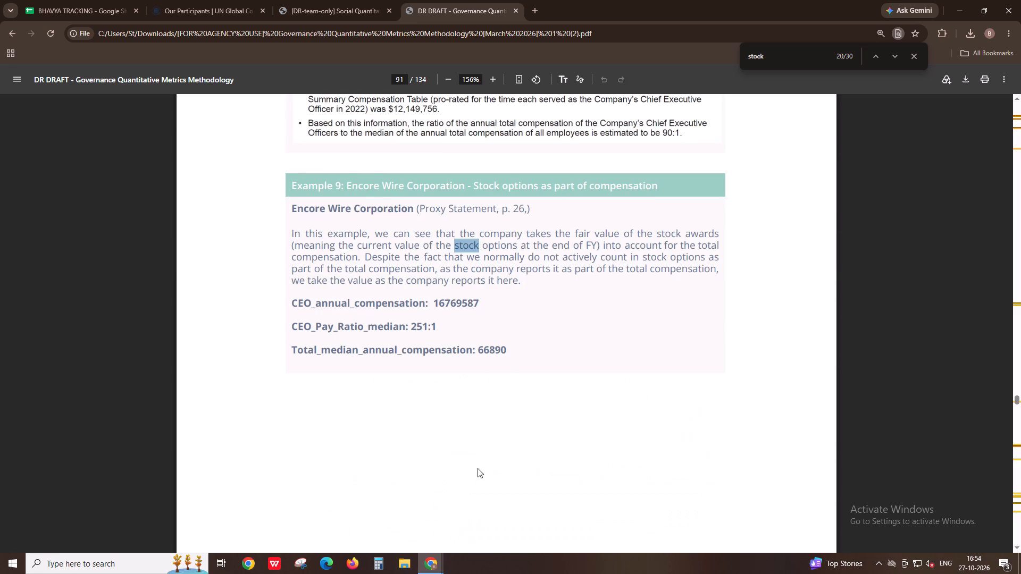
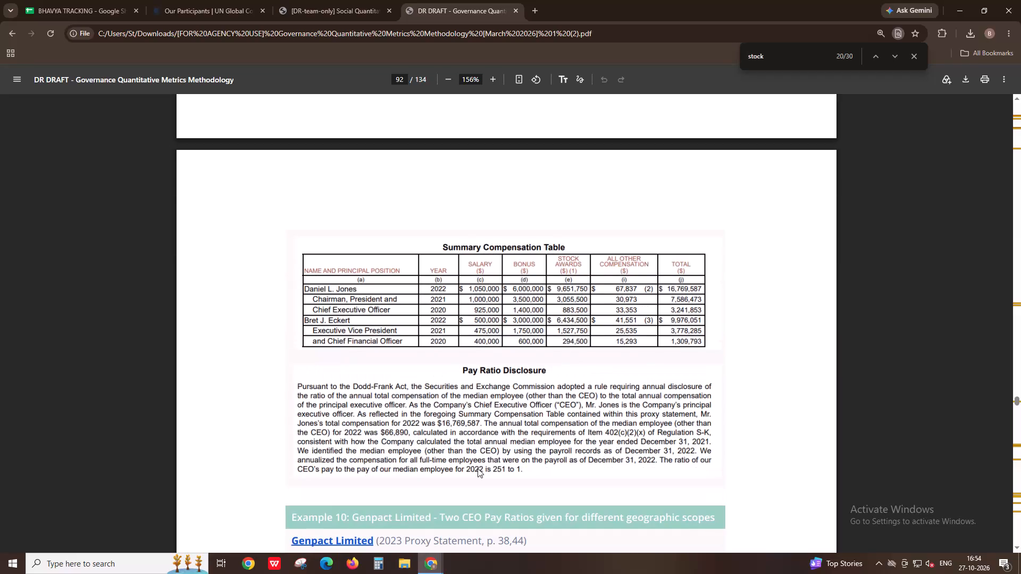
Recheck Example 9, Encore Wire Corporation, and its Summary Compensation Table against Inogen's 2025 Director Compensation Table for stock awards treatment.
{"action": "scroll", "coordinate": [478, 468], "scroll_direction": "up", "scroll_amount": 6}
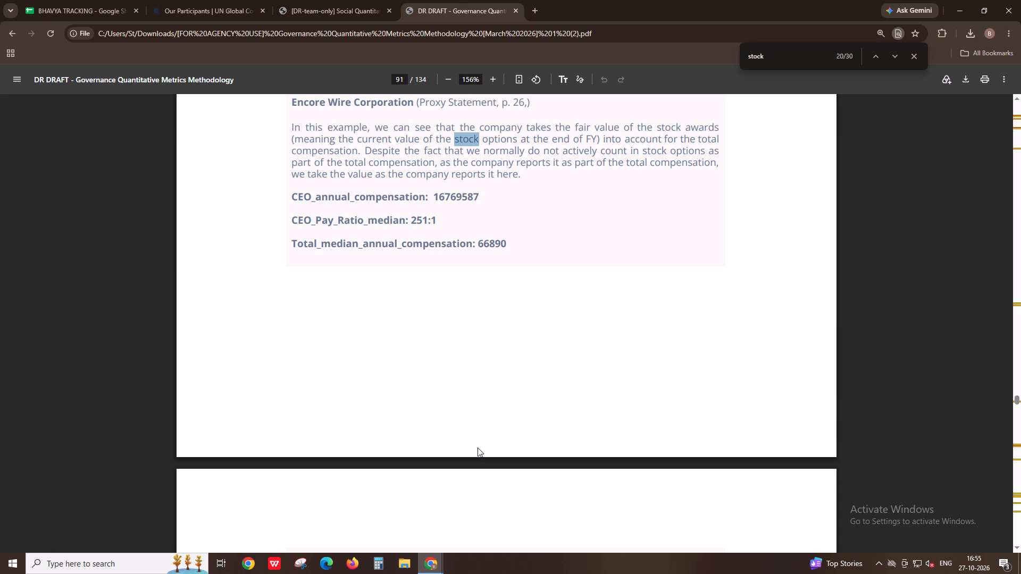
{"action": "scroll", "coordinate": [478, 448], "scroll_direction": "down", "scroll_amount": 7}
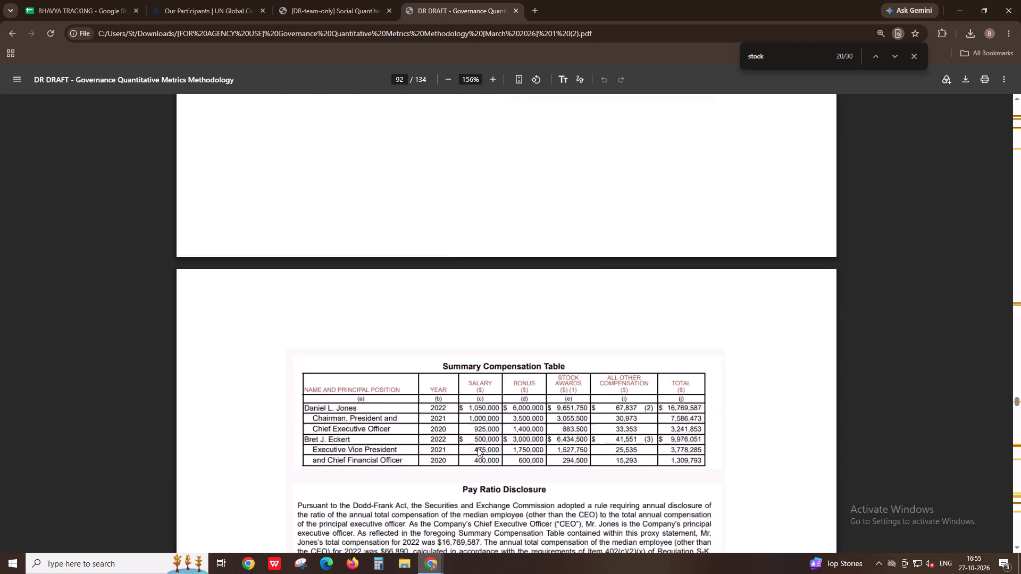
{"action": "scroll", "coordinate": [478, 448], "scroll_direction": "up", "scroll_amount": 7}
{"action": "scroll", "coordinate": [478, 448], "scroll_direction": "down", "scroll_amount": 2}
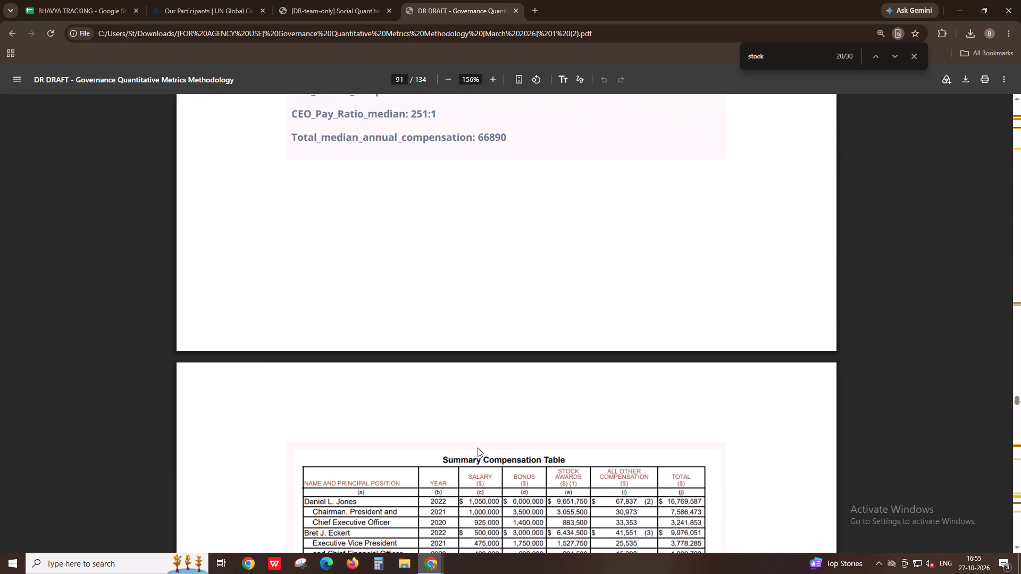
{"action": "scroll", "coordinate": [478, 448], "scroll_direction": "up", "scroll_amount": 3}
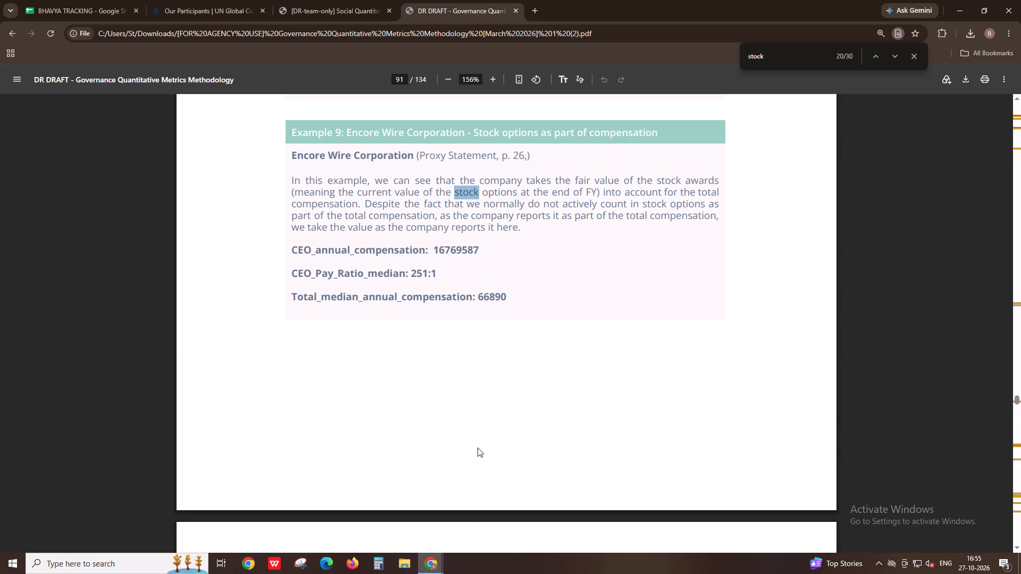
{"action": "scroll", "coordinate": [478, 448], "scroll_direction": "down", "scroll_amount": 6}
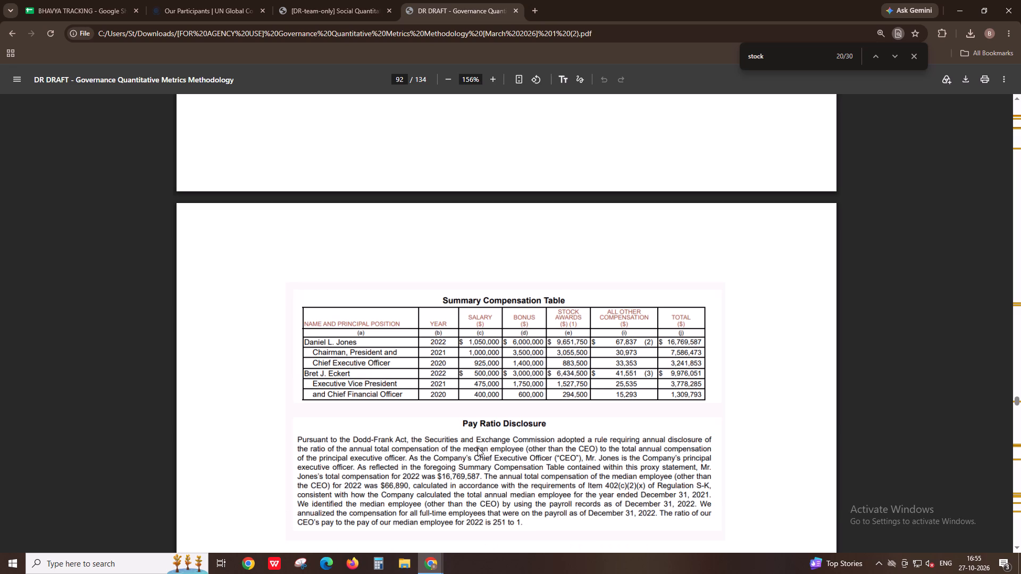
{"action": "key", "text": "alt+Tab"}
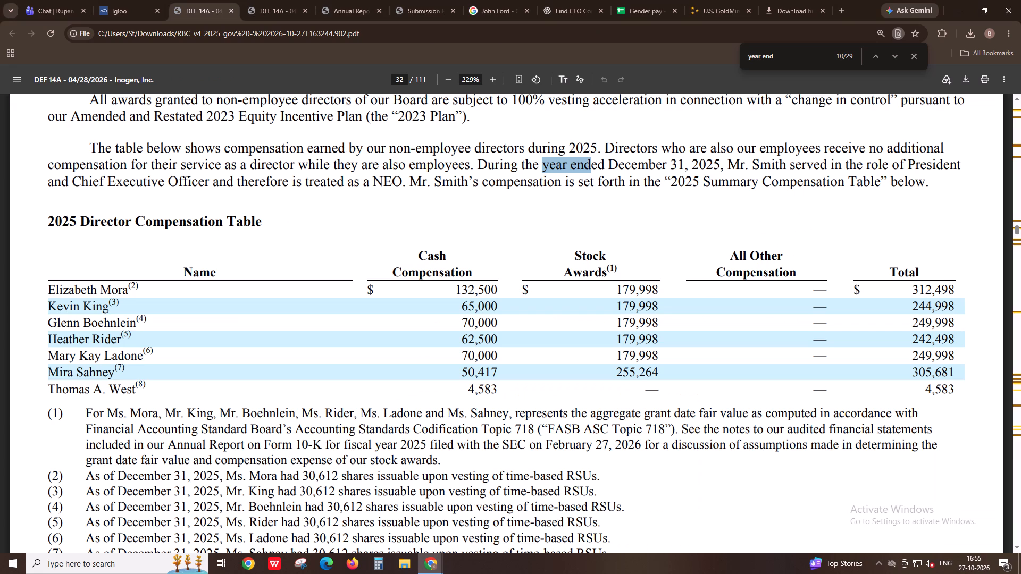
{"action": "scroll", "coordinate": [99, 377], "scroll_direction": "down", "scroll_amount": 2}
{"action": "key", "text": "alt+Tab"}
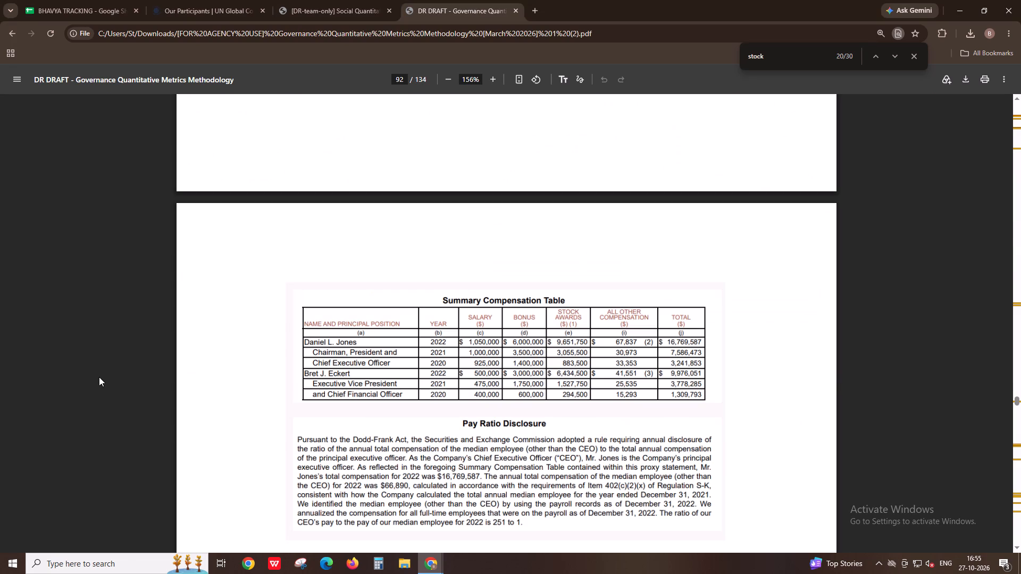
Capture a screen snip of the 2025 Director Compensation Table with its footnotes from page 32 of Inogen's DEF 14A.
{"action": "key", "text": "alt+Tab"}
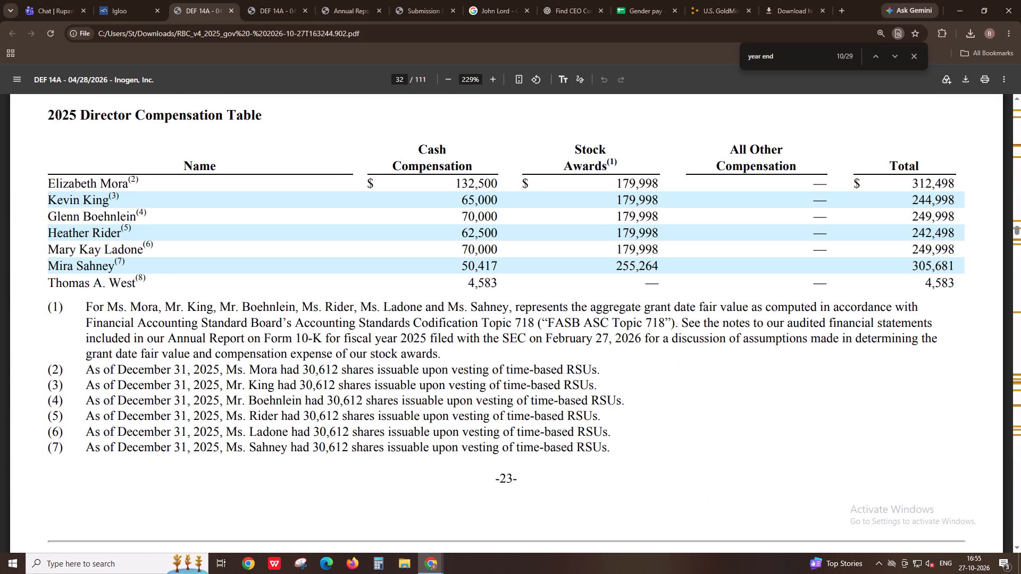
{"action": "scroll", "coordinate": [99, 377], "scroll_direction": "down", "scroll_amount": 1, "text": "ctrl"}
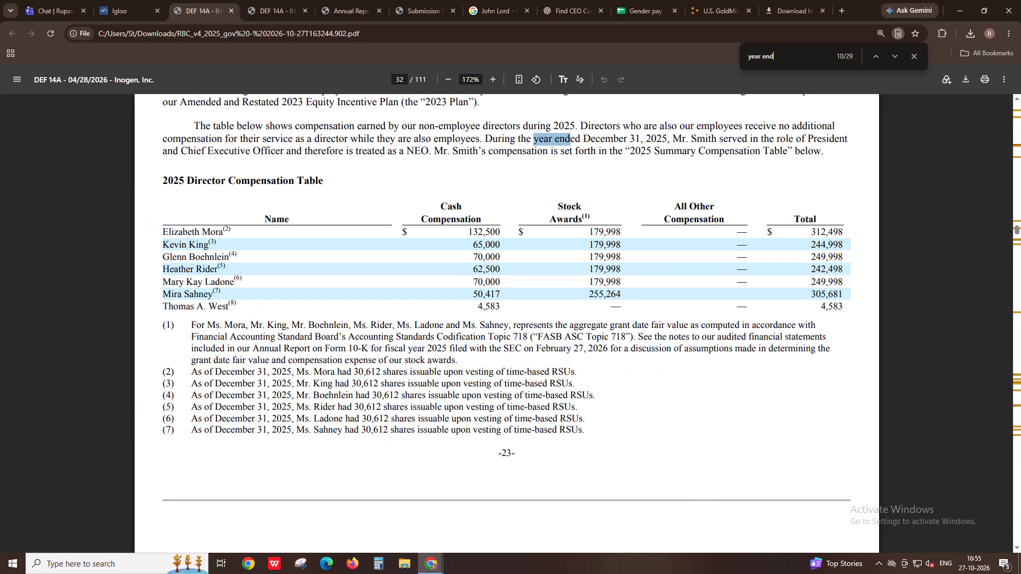
{"action": "key", "text": "shift+super+s"}
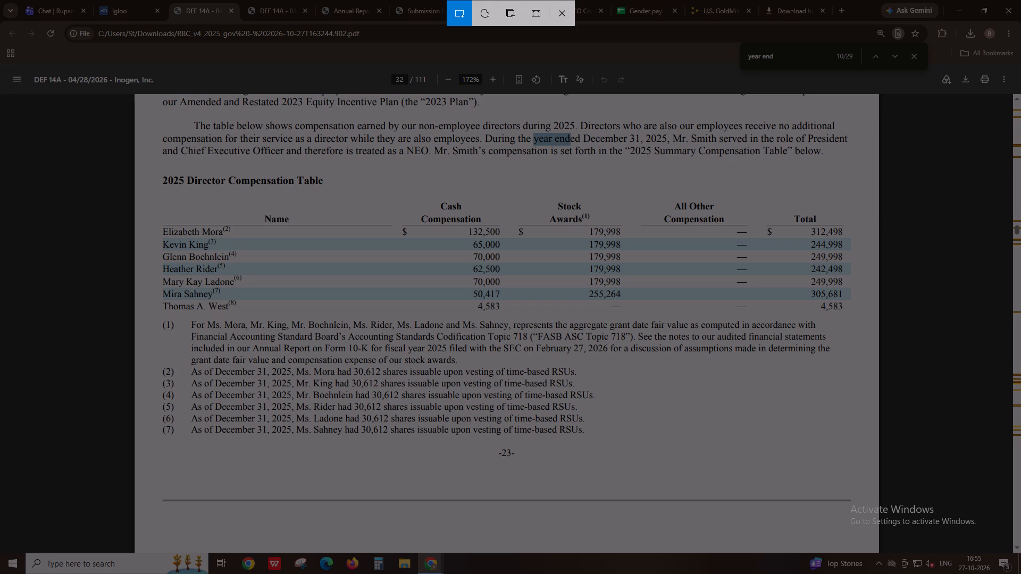
{"action": "left_click_drag", "start_coordinate": [147, 170], "coordinate": [854, 463]}
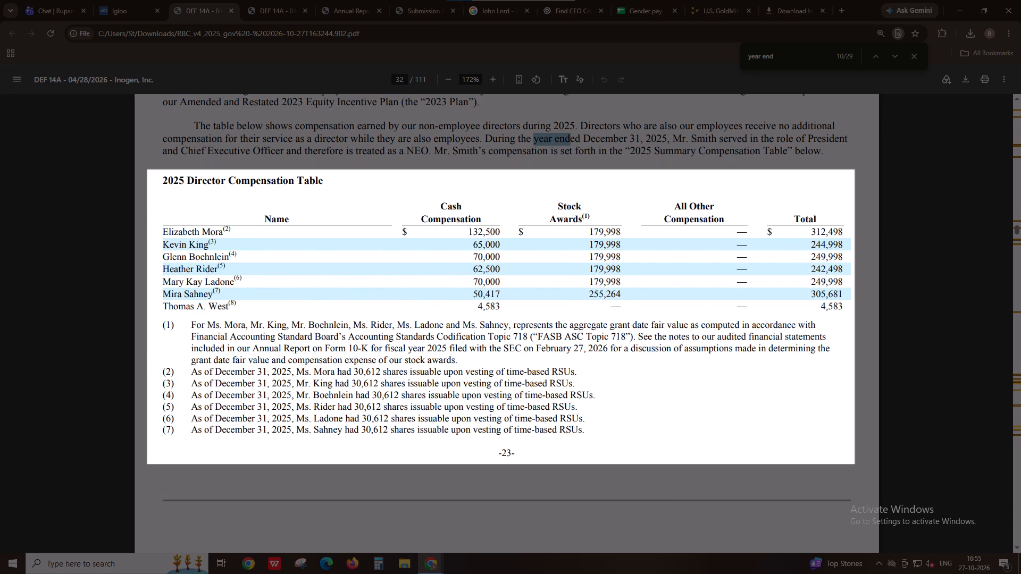
{"action": "left_click_drag", "start_coordinate": [854, 463], "coordinate": [858, 463]}
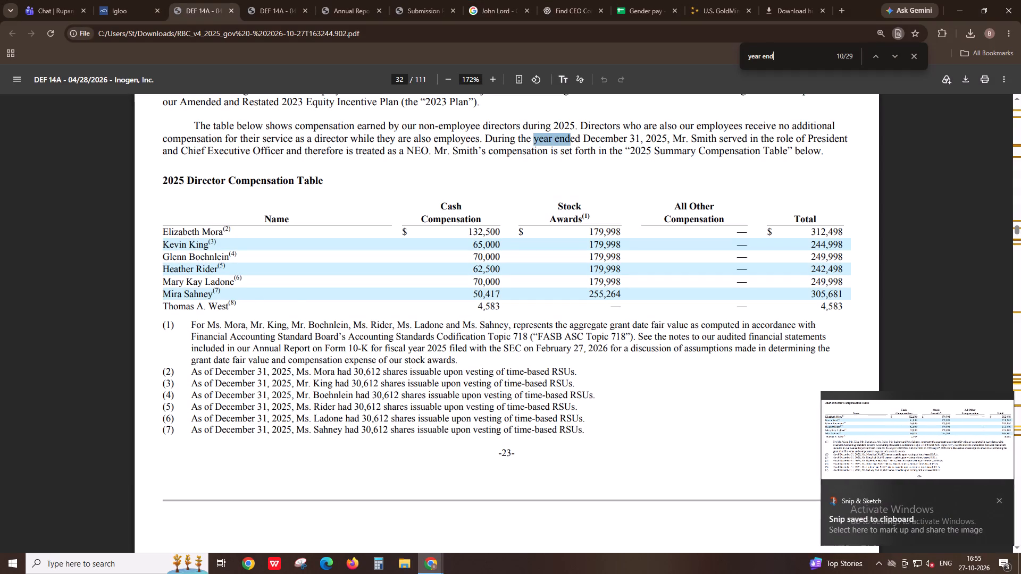
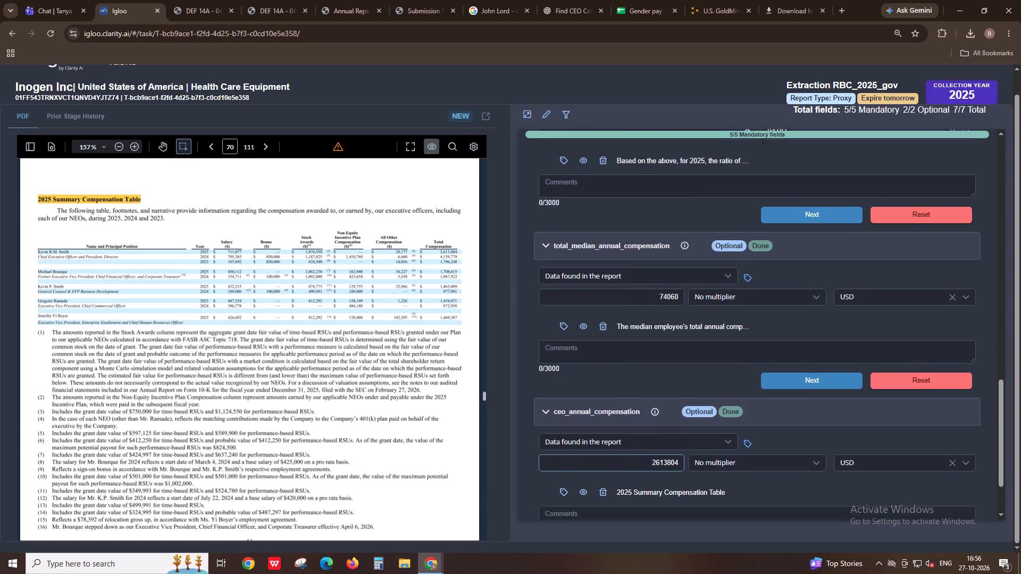
Trace ceo_annual_compensation to its tagged source in Igloo, and bring up that table on page 70 of the second DEF 14A copy.
{"action": "scroll", "coordinate": [619, 479], "scroll_direction": "down", "scroll_amount": 7}
{"action": "left_click", "coordinate": [571, 411]}
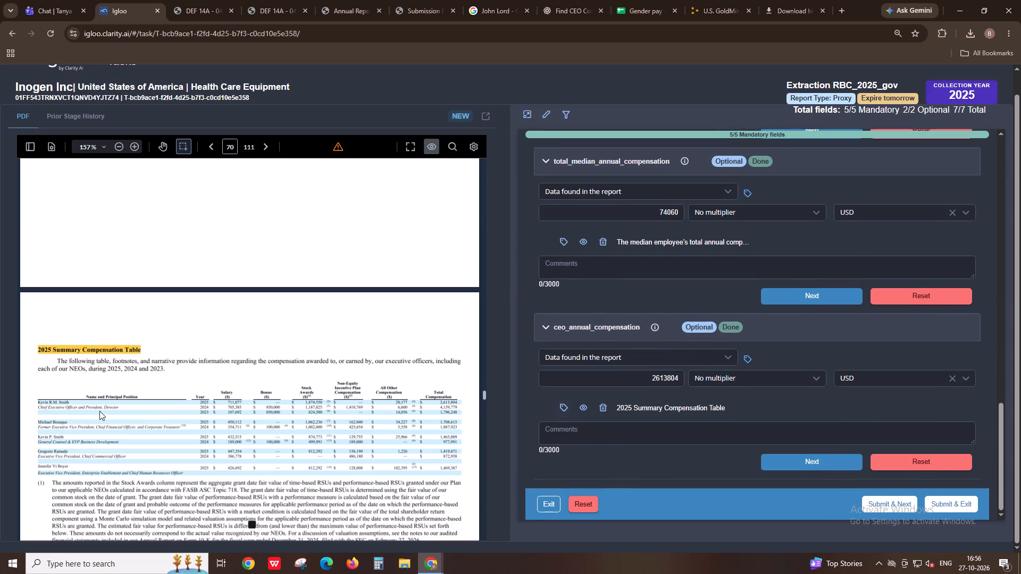
{"action": "scroll", "coordinate": [70, 409], "scroll_direction": "down", "scroll_amount": 2}
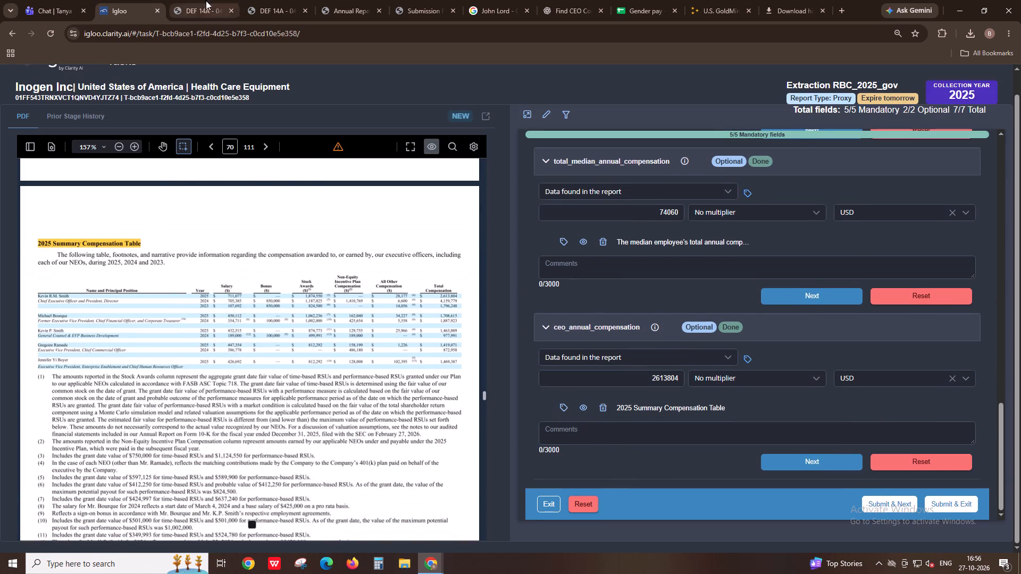
{"action": "left_click", "coordinate": [210, 0]}
{"action": "left_click", "coordinate": [297, 0]}
{"action": "double_click", "coordinate": [408, 79]}
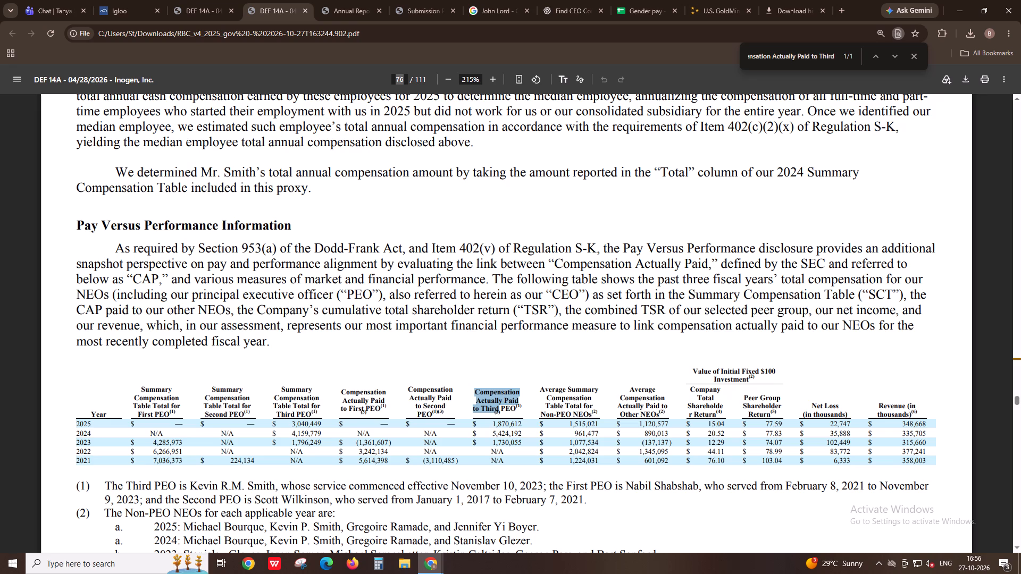
{"action": "type", "text": "70"}
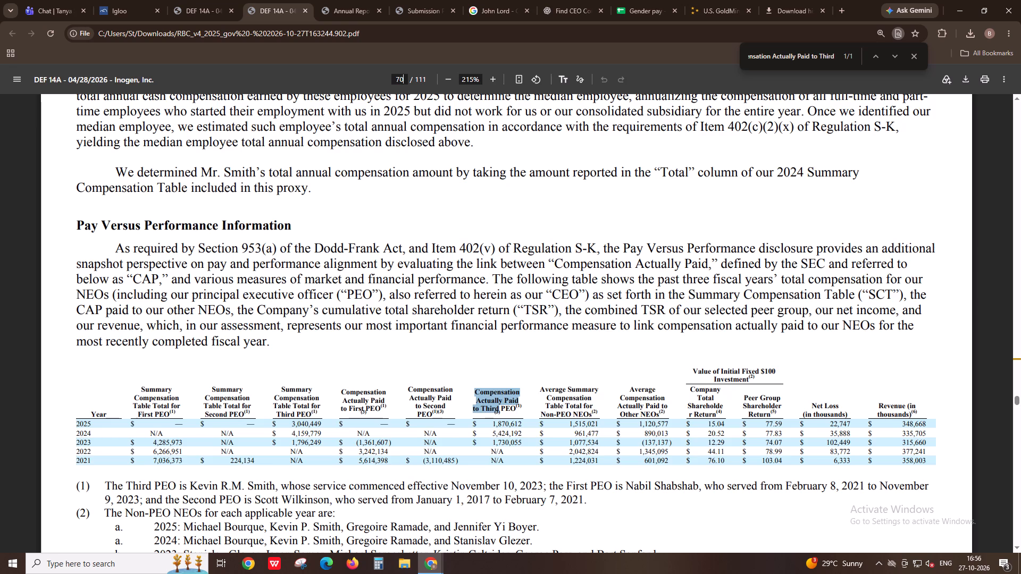
{"action": "key", "text": "Return"}
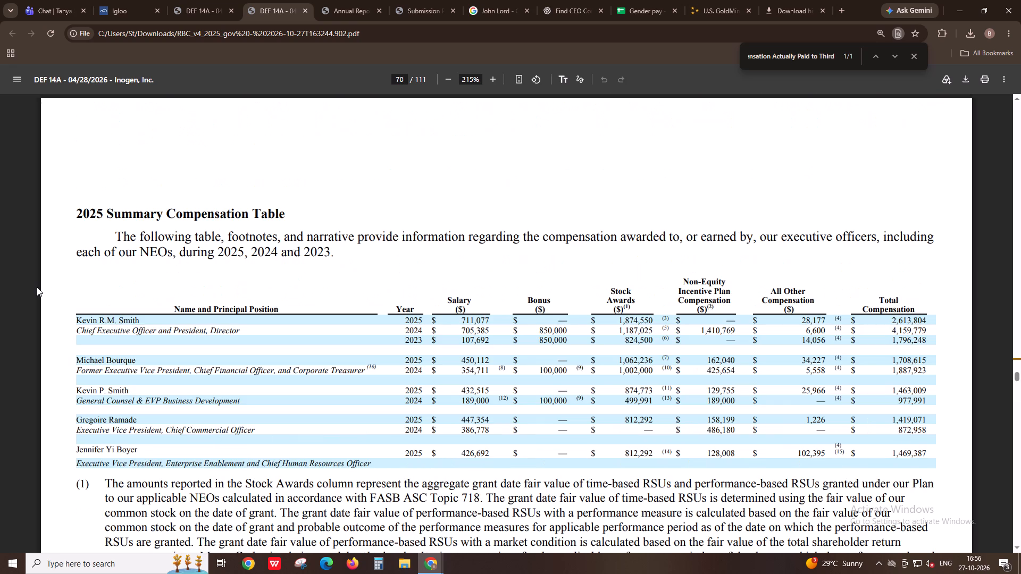
{"action": "scroll", "coordinate": [37, 287], "scroll_direction": "down", "scroll_amount": 1}
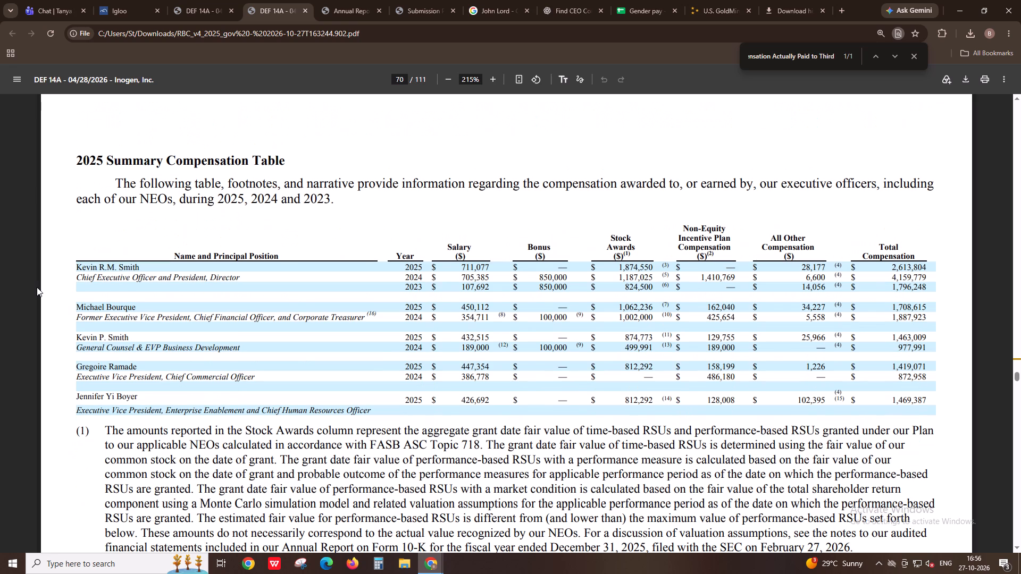
{"action": "scroll", "coordinate": [37, 287], "scroll_direction": "up", "scroll_amount": 1}
Compare the 2025 Director Compensation Table on page 32 with the 2025 Summary Compensation Table on page 70 of Inogen's DEF 14A.
{"action": "left_click", "coordinate": [195, 0]}
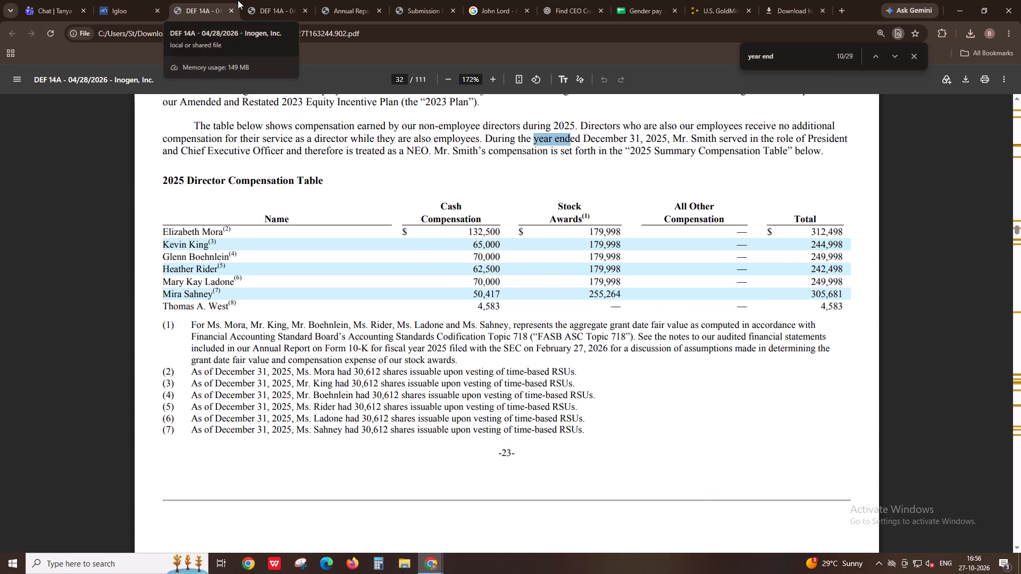
{"action": "left_click", "coordinate": [309, 0]}
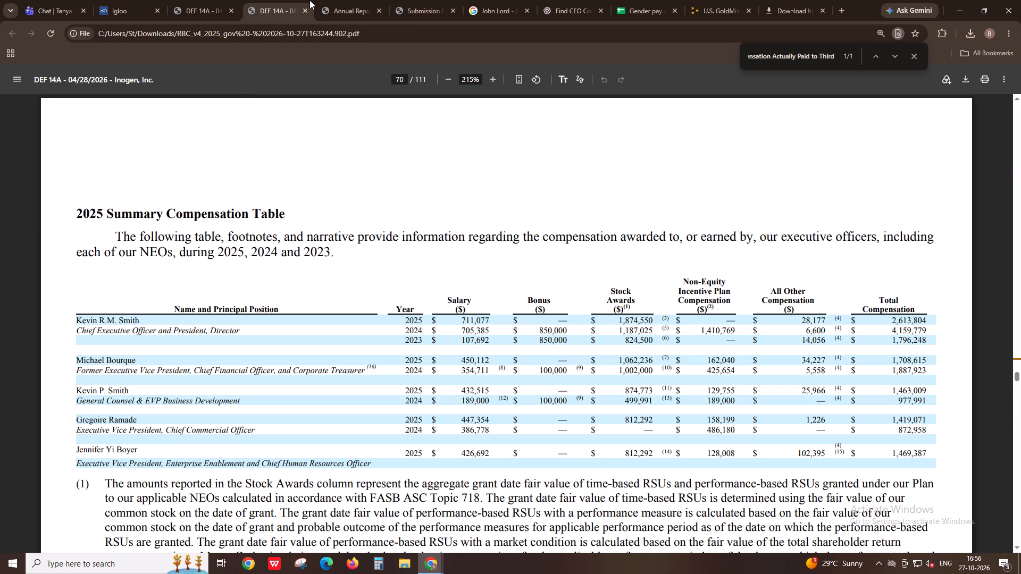
{"action": "left_click", "coordinate": [223, 0]}
{"action": "left_click", "coordinate": [274, 0]}
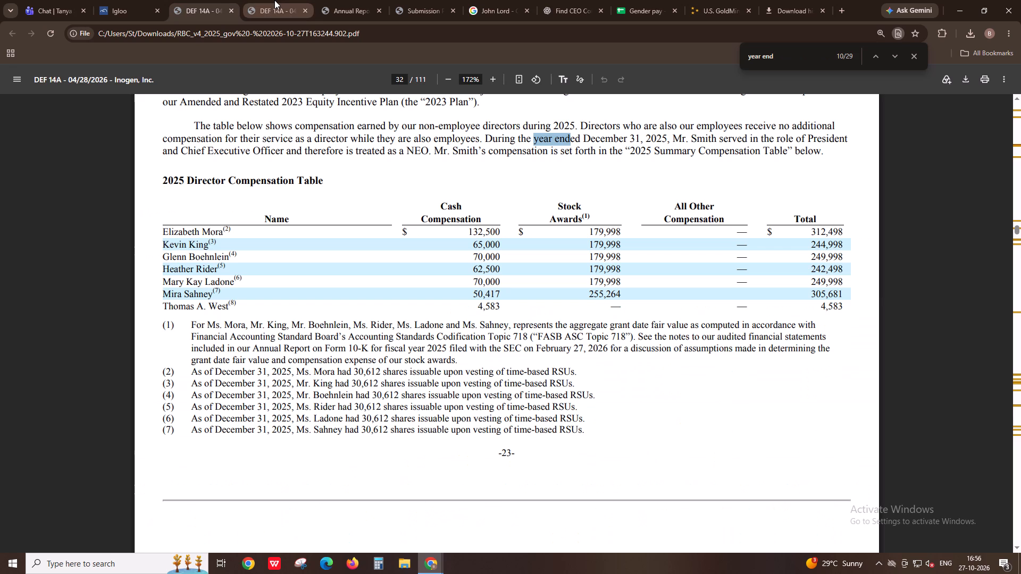
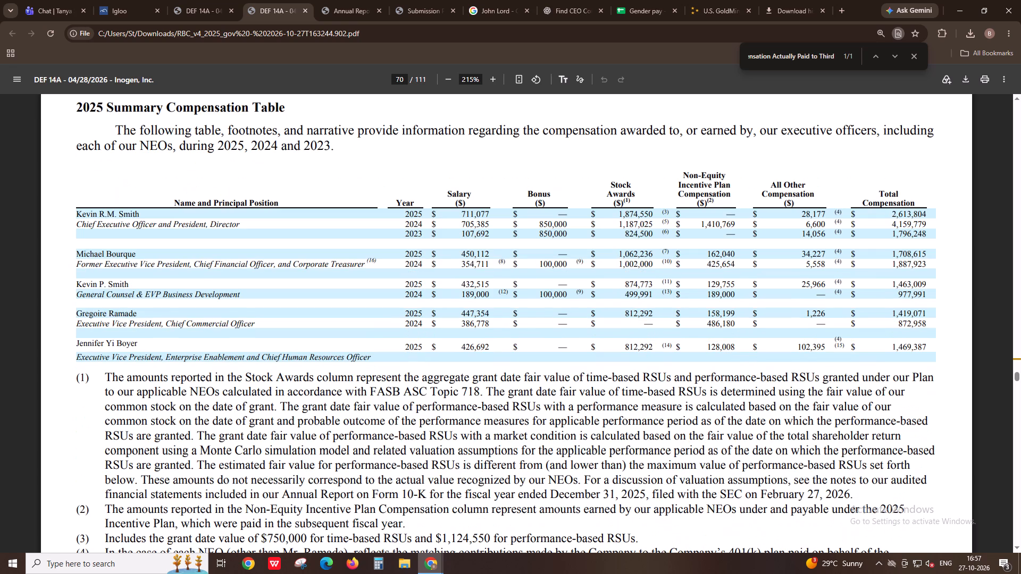
{"action": "left_click", "coordinate": [165, 0]}
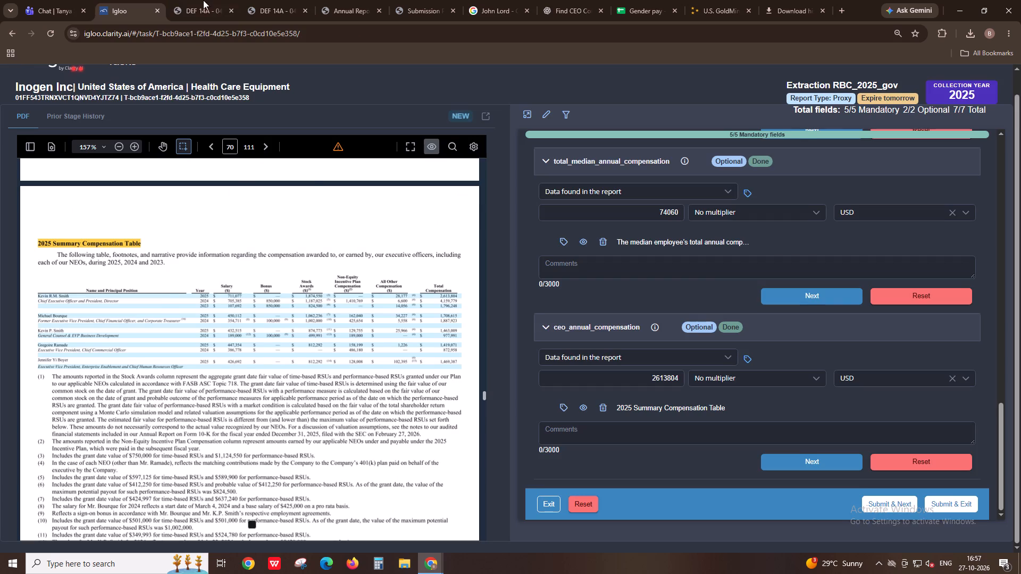
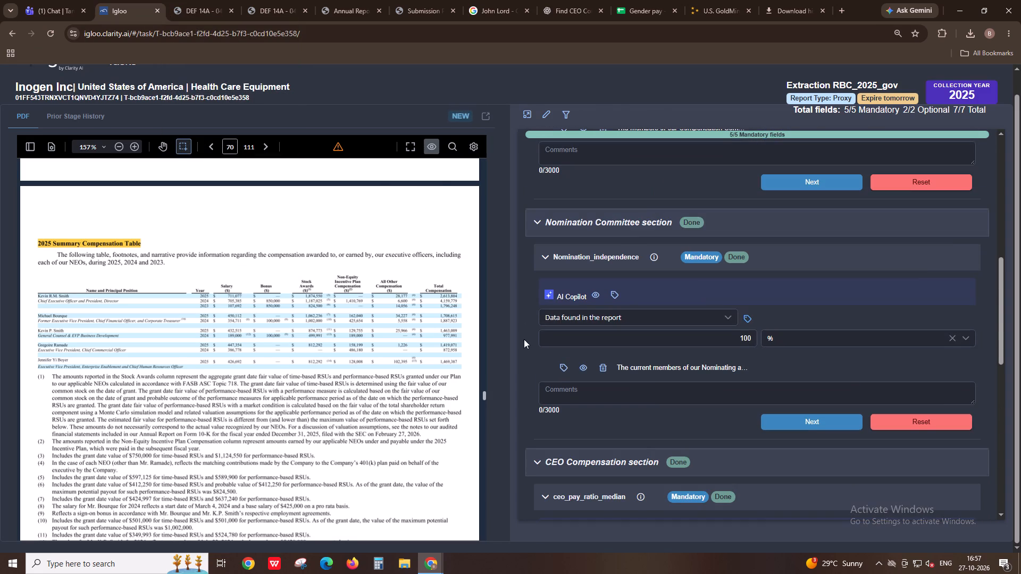
Collapse the Compensation_independence field in the Compensation Committee section of the Inogen extraction form.
{"action": "scroll", "coordinate": [569, 344], "scroll_direction": "up", "scroll_amount": 7}
{"action": "left_click", "coordinate": [605, 184]}
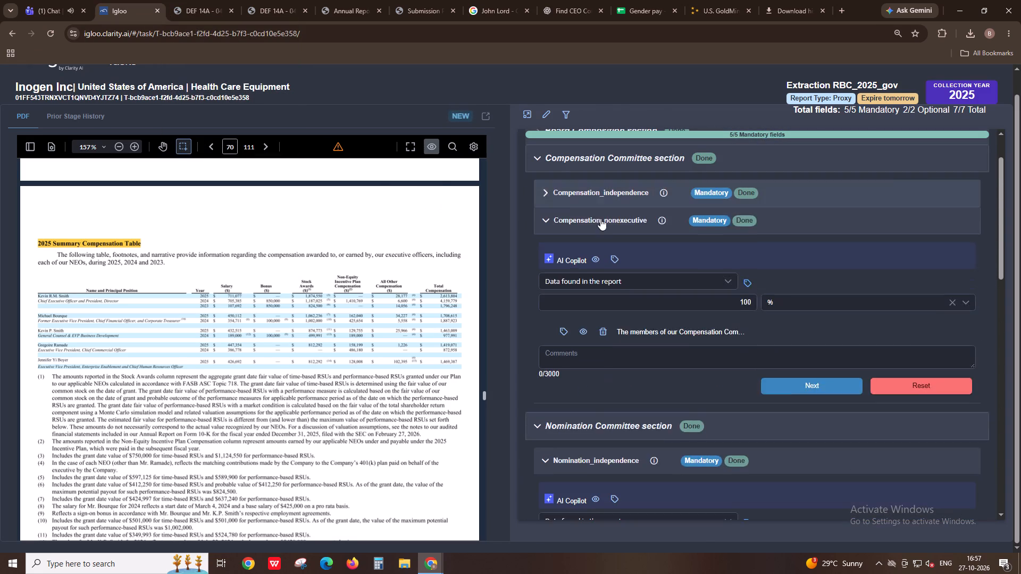
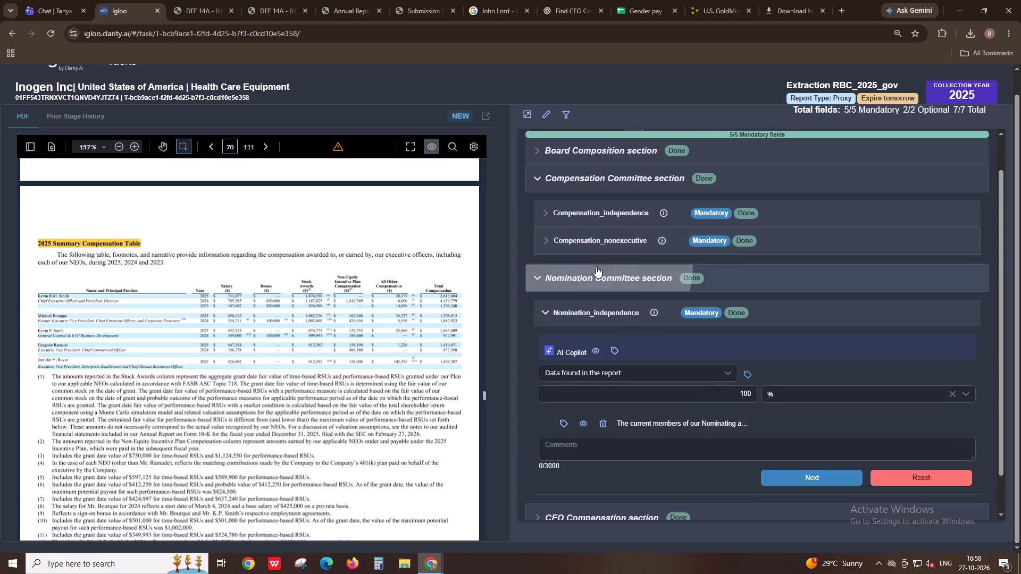
Review the Board Composition section and the Compensation_independence field in the Inogen extraction form, leaving both collapsed.
{"action": "left_click", "coordinate": [587, 195]}
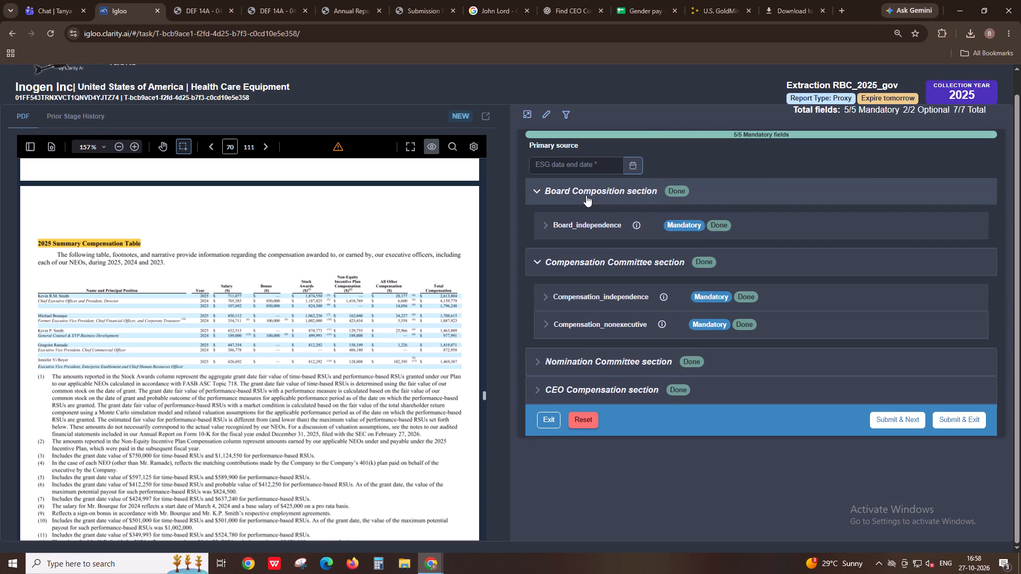
{"action": "left_click", "coordinate": [586, 195]}
{"action": "double_click", "coordinate": [582, 246]}
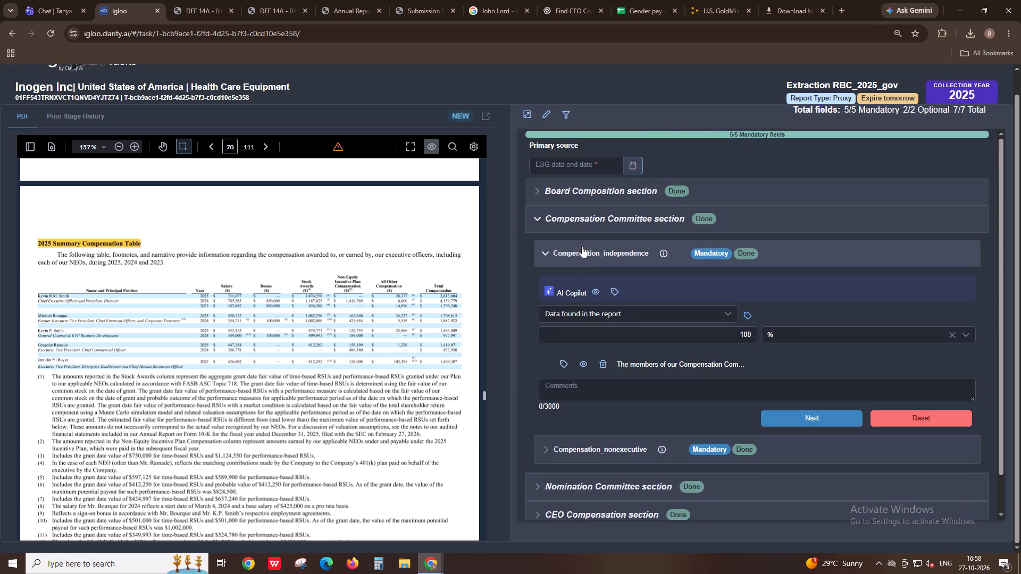
{"action": "double_click", "coordinate": [584, 274]}
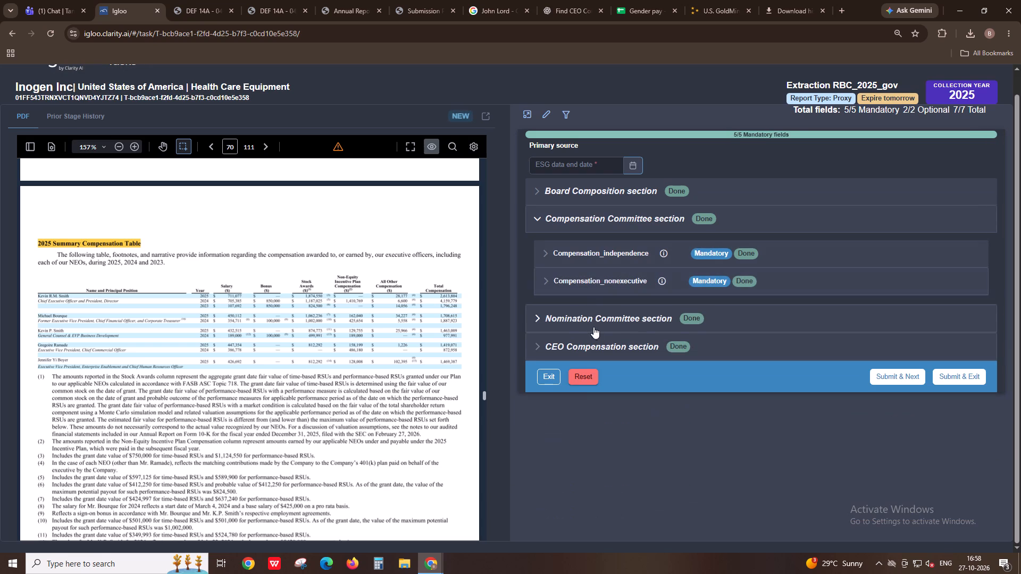
Expand the CEO Compensation section and collapse its ceo_pay_ratio_median, total_median_annual_compensation and ceo_annual_compensation fields.
{"action": "left_click", "coordinate": [603, 354]}
{"action": "left_click", "coordinate": [603, 385]}
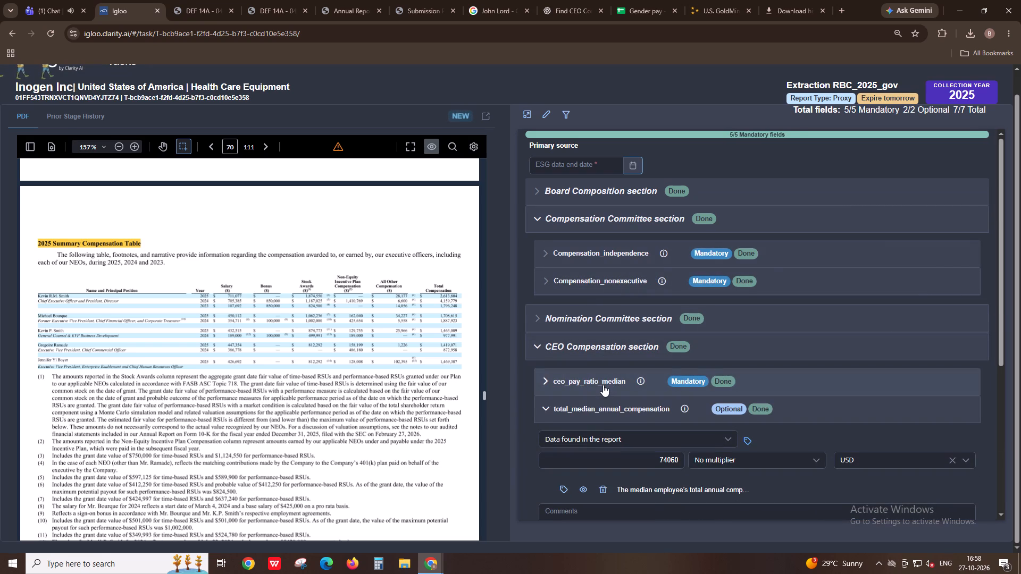
{"action": "left_click", "coordinate": [622, 419]}
{"action": "left_click", "coordinate": [622, 440]}
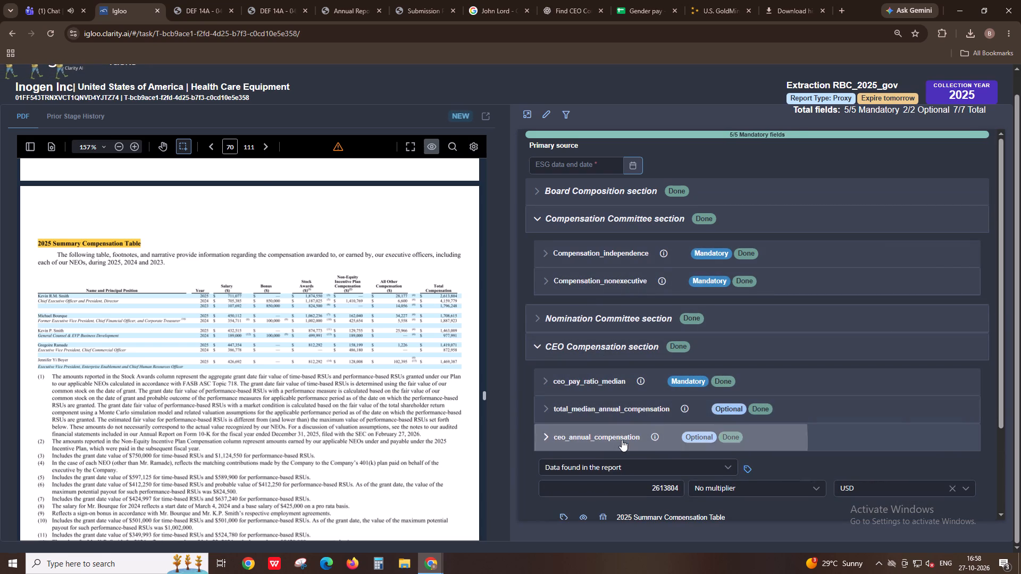
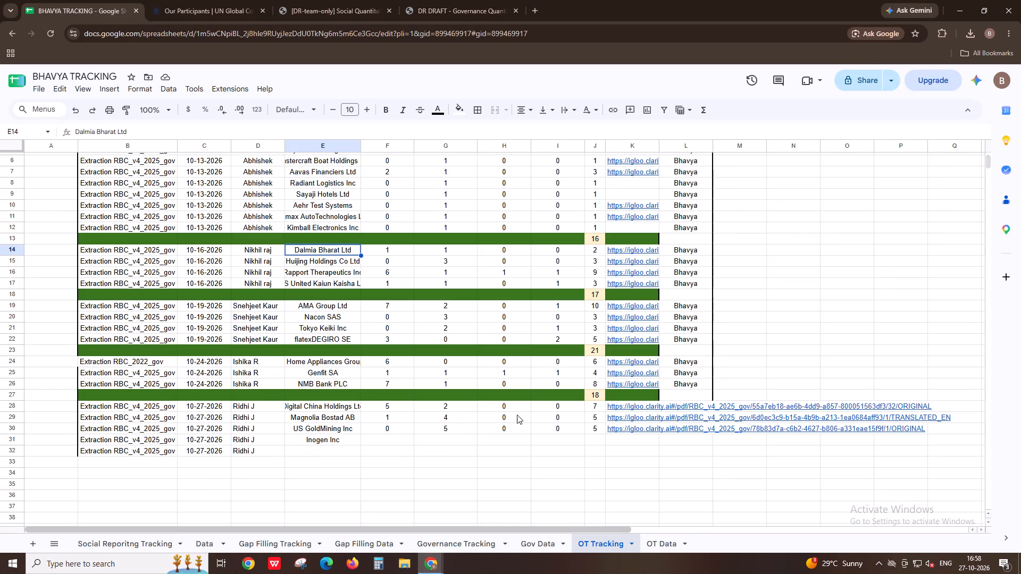
Fill the Inogen Inc row of the OT Tracking sheet with 5, 2, 0 and 0 in columns F to I.
{"action": "left_click", "coordinate": [453, 443]}
{"action": "key", "text": "2"}
{"action": "key", "text": "Left"}
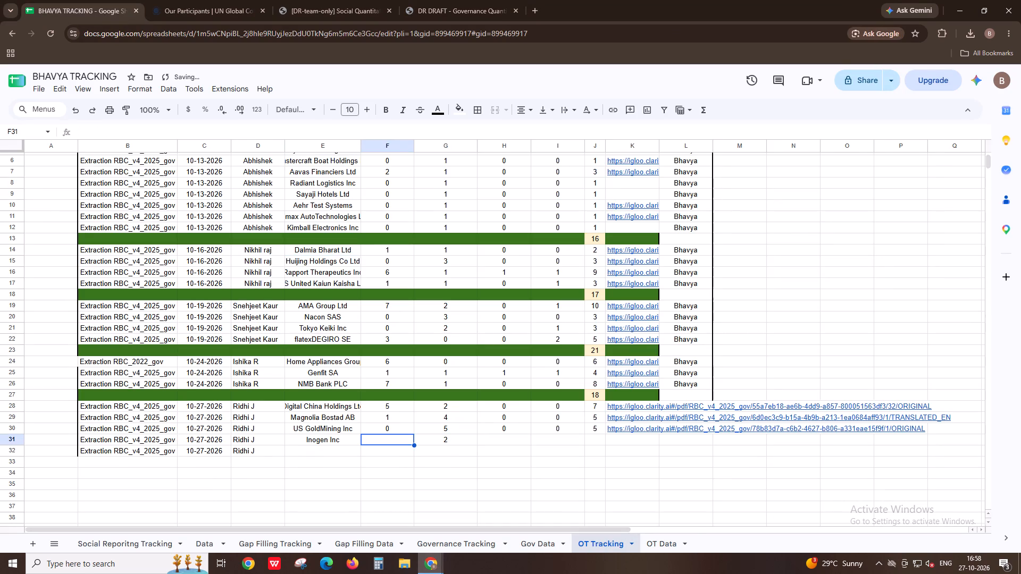
{"action": "key", "text": "5"}
{"action": "key", "text": "Right"}
{"action": "key", "text": "Right"}
{"action": "key", "text": "Right"}
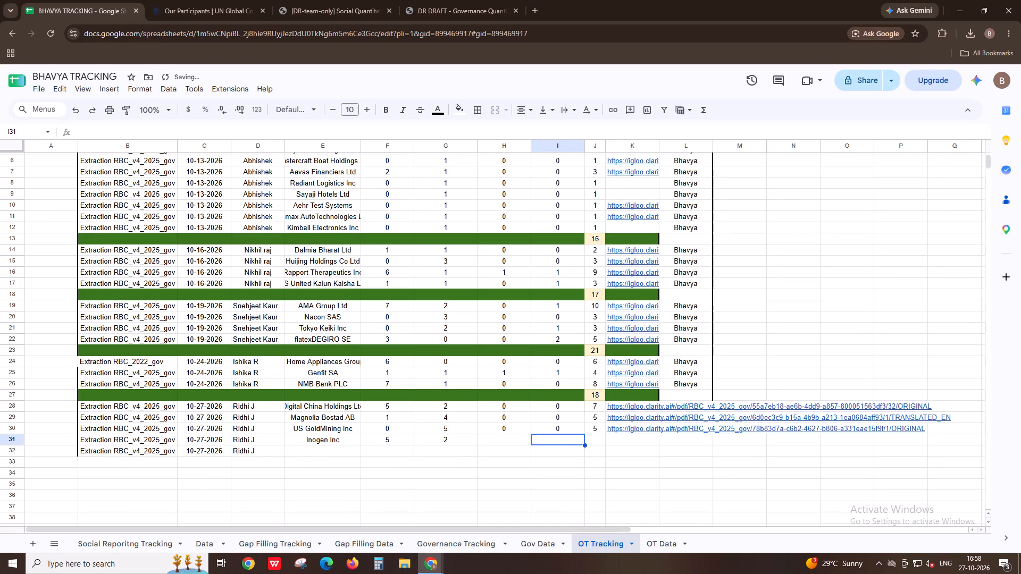
{"action": "key", "text": "Right"}
{"action": "key", "text": "Left"}
{"action": "key", "text": "Left"}
{"action": "key", "text": "0"}
{"action": "key", "text": "Right"}
{"action": "key", "text": "0"}
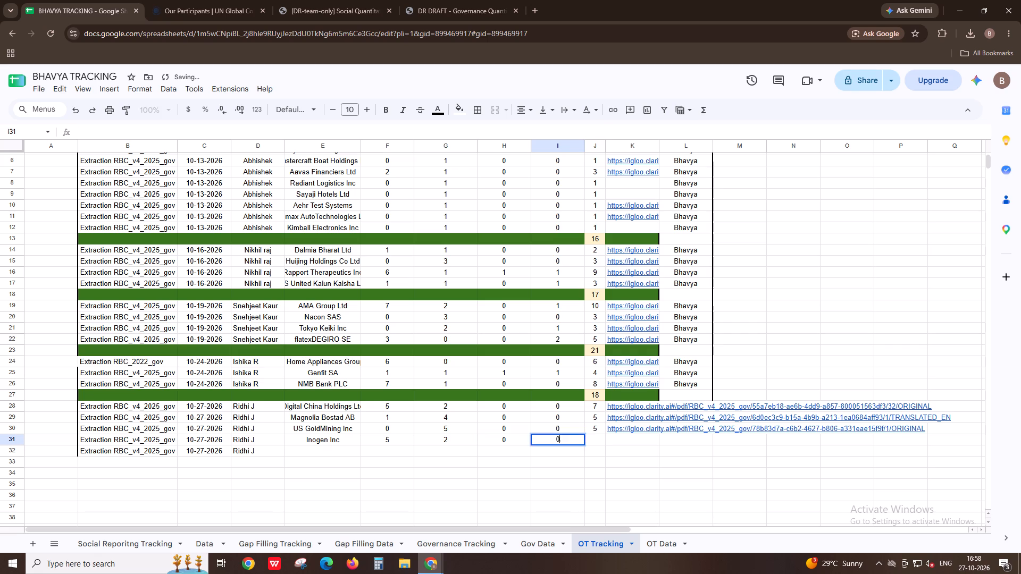
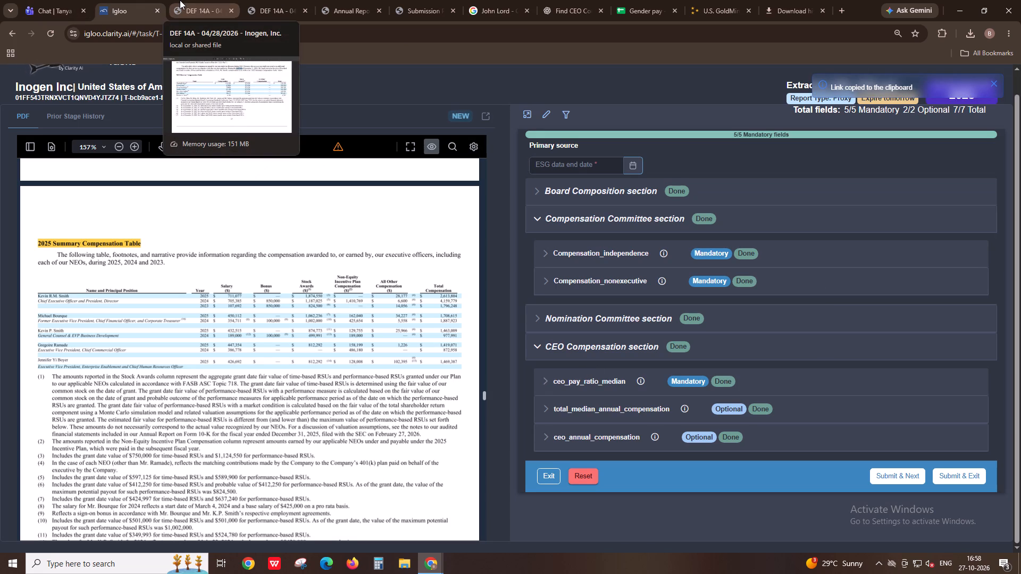
Switch to BHAVYA TRACKING and review the Inogen Inc entries on the OT Data sheet.
{"action": "key", "text": "alt+Tab"}
{"action": "left_click", "coordinate": [656, 533]}
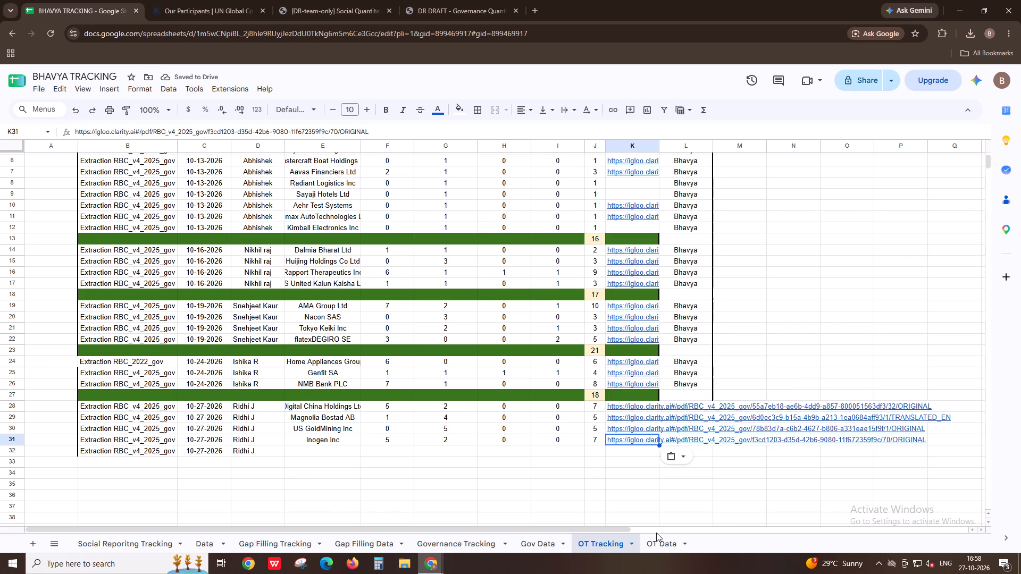
{"action": "left_click", "coordinate": [656, 538]}
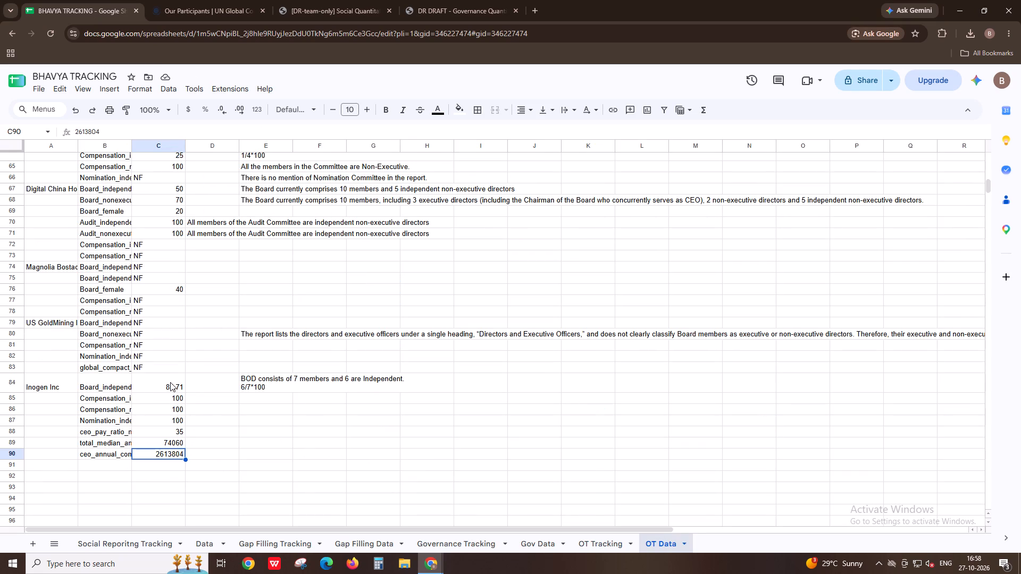
Back in Igloo, set the ESG data end date to 31/12/2025 and submit the Inogen Inc task, exiting it.
{"action": "key", "text": "alt+Tab"}
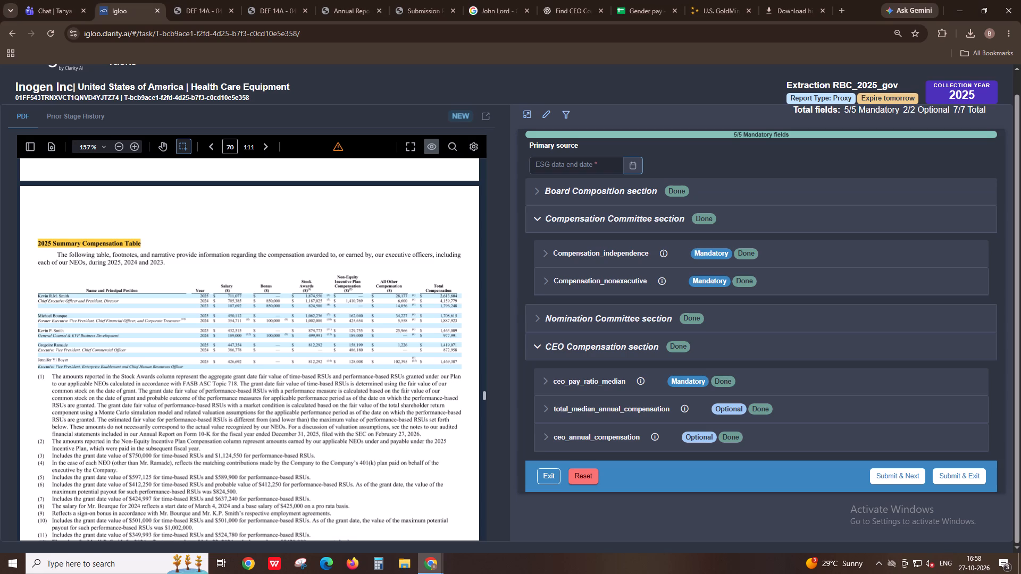
{"action": "left_click", "coordinate": [630, 162]}
{"action": "left_click", "coordinate": [597, 305]}
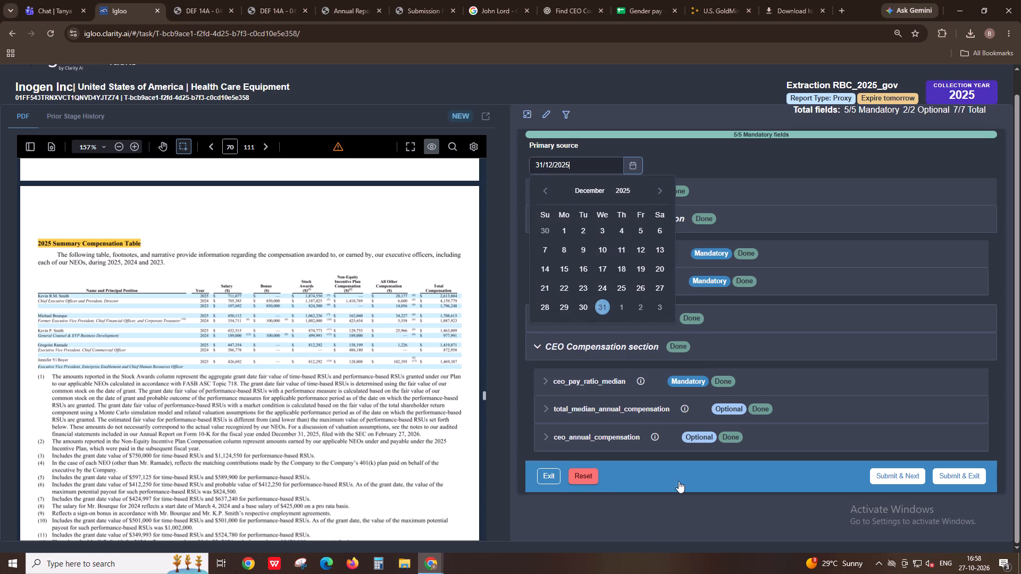
{"action": "left_click", "coordinate": [687, 501]}
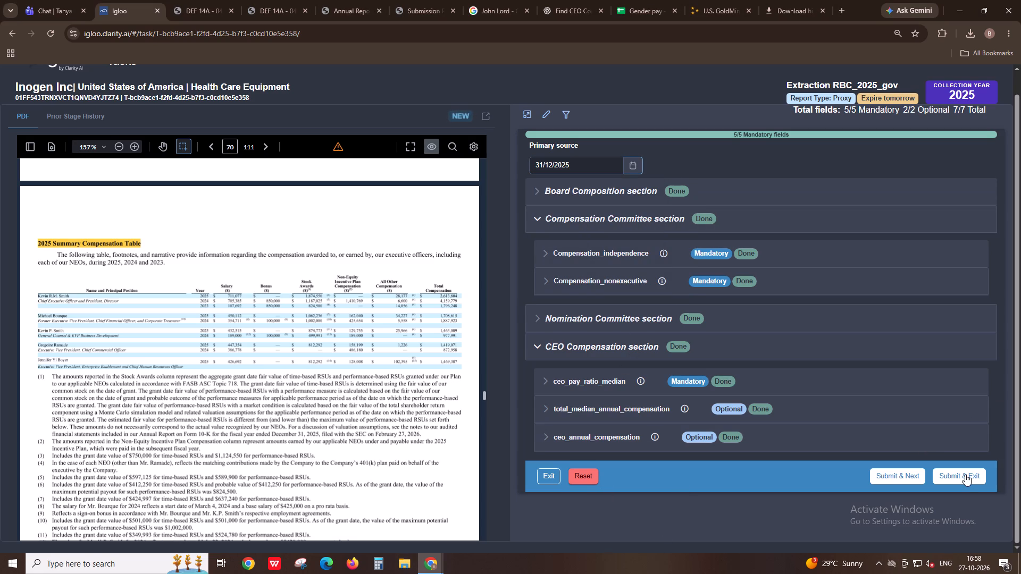
{"action": "left_click", "coordinate": [965, 474]}
In the OT Tracking sheet of BHAVYA TRACKING, delete the unused row 32 below Inogen Inc.
{"action": "key", "text": "alt+Tab"}
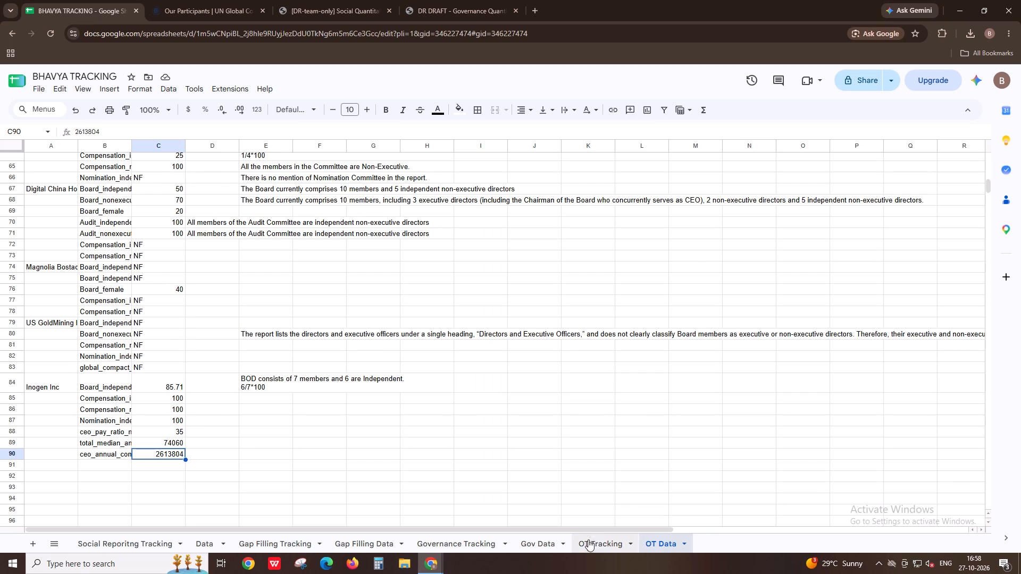
{"action": "left_click", "coordinate": [596, 538]}
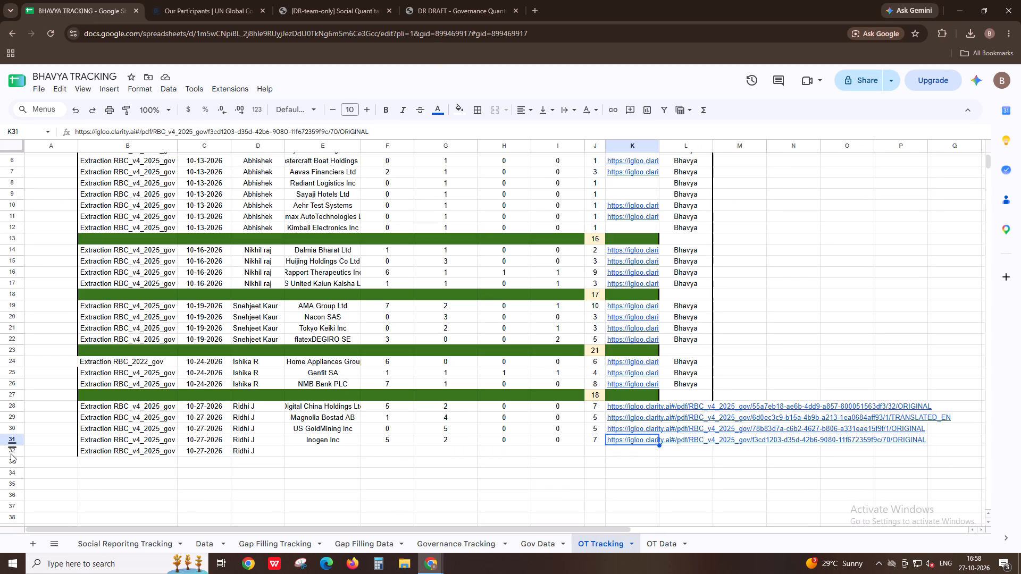
{"action": "left_click", "coordinate": [9, 444]}
{"action": "left_click", "coordinate": [11, 451]}
{"action": "right_click", "coordinate": [11, 451]}
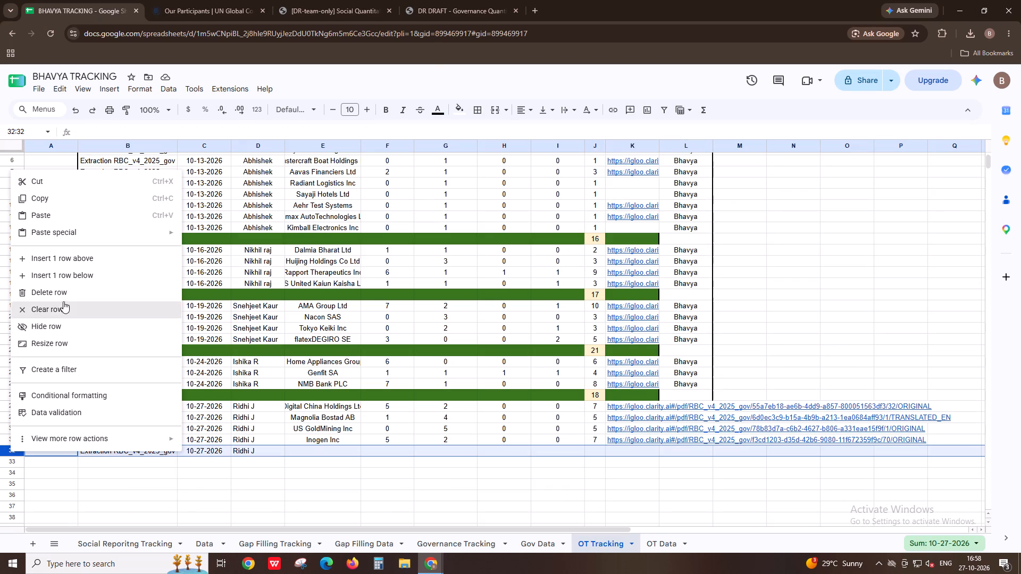
{"action": "left_click", "coordinate": [65, 291]}
Copy the green subtotal row 27 into row 32 and enter a sum formula in its column J cell.
{"action": "left_click", "coordinate": [7, 392]}
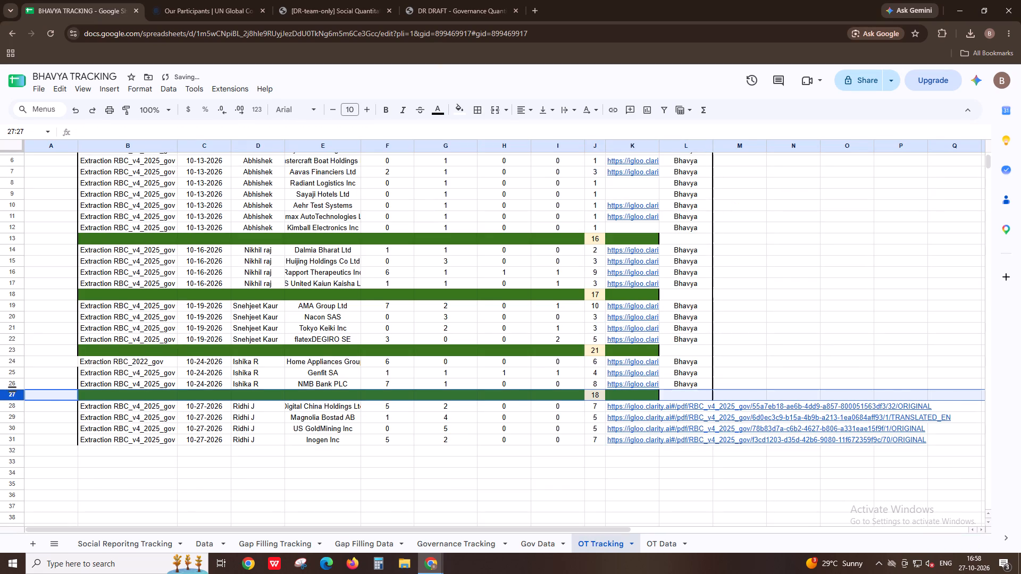
{"action": "key", "text": "ctrl+c"}
{"action": "left_click", "coordinate": [10, 451]}
{"action": "key", "text": "ctrl+v"}
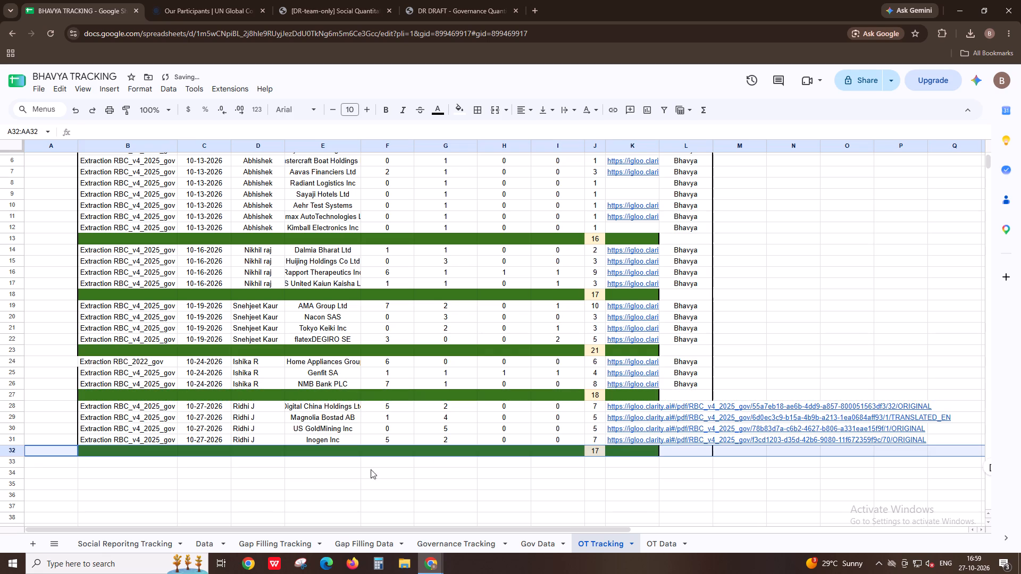
{"action": "left_click", "coordinate": [589, 449]}
{"action": "type", "text": "=sum"}
{"action": "key", "text": "Return"}
Switch to Igloo and log out of the account.
{"action": "key", "text": "alt+Tab"}
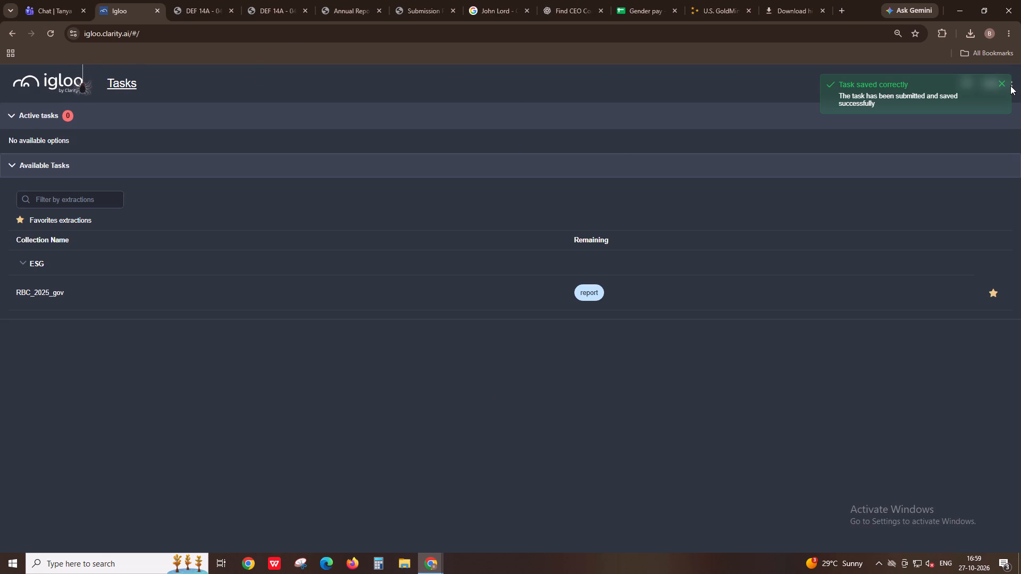
{"action": "left_click", "coordinate": [1006, 86]}
{"action": "left_click", "coordinate": [1006, 86]}
{"action": "left_click", "coordinate": [963, 199]}
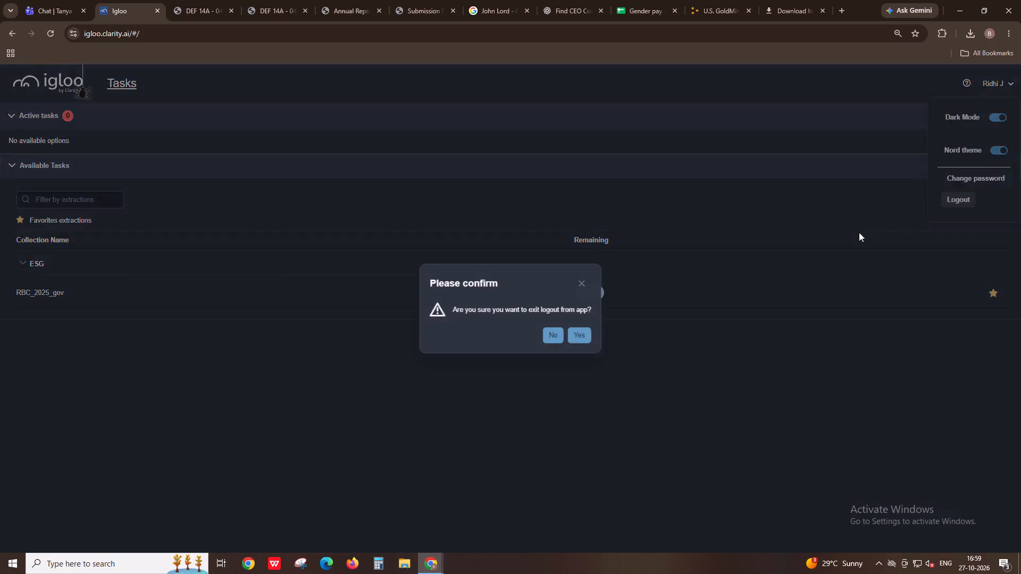
{"action": "left_click", "coordinate": [583, 335]}
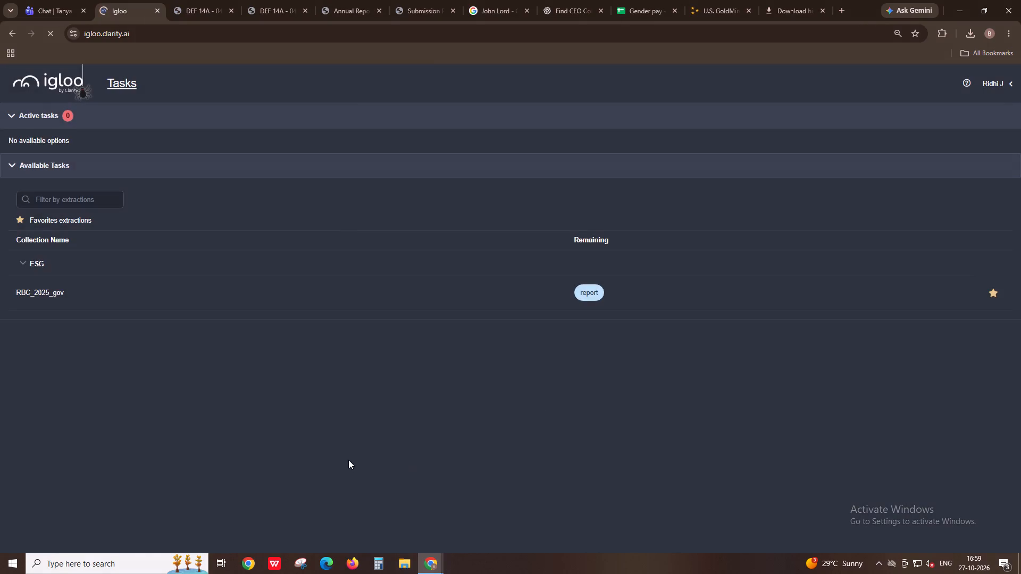